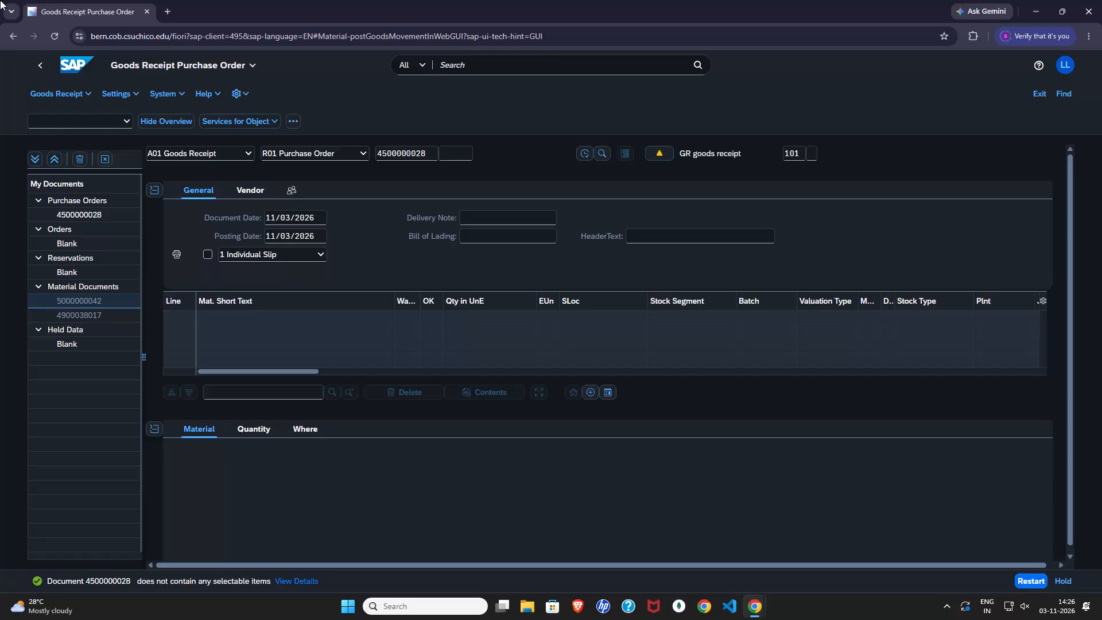
Open the Display Stock Overview app from the Warehouse Management page's Plant Manager section.
left_click(84, 66)
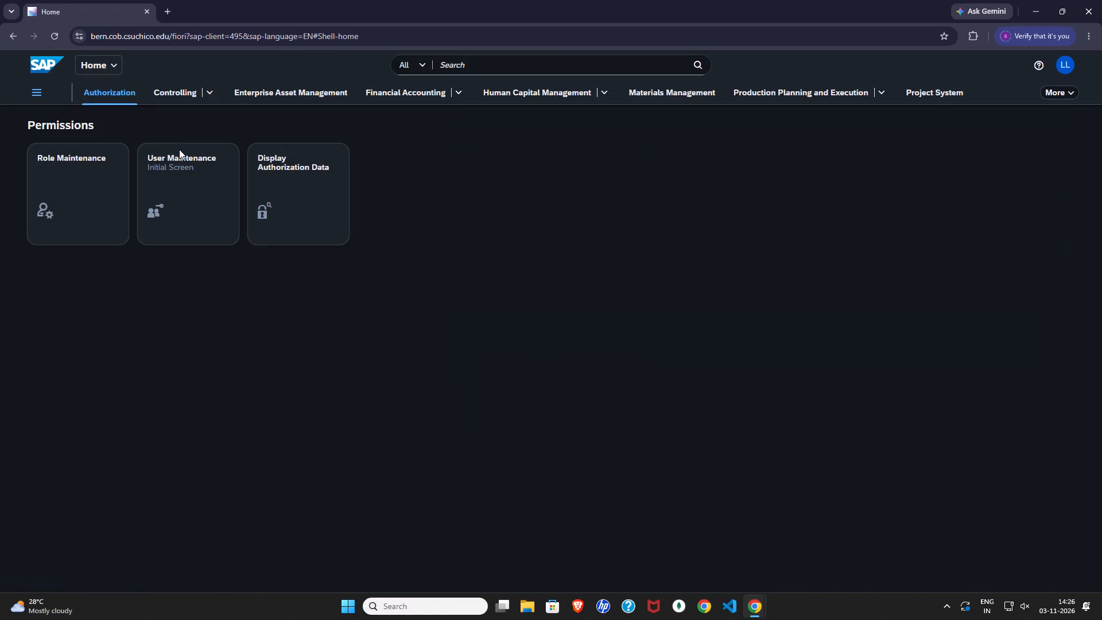
scroll(249, 214, "up", 6)
left_click(1053, 93)
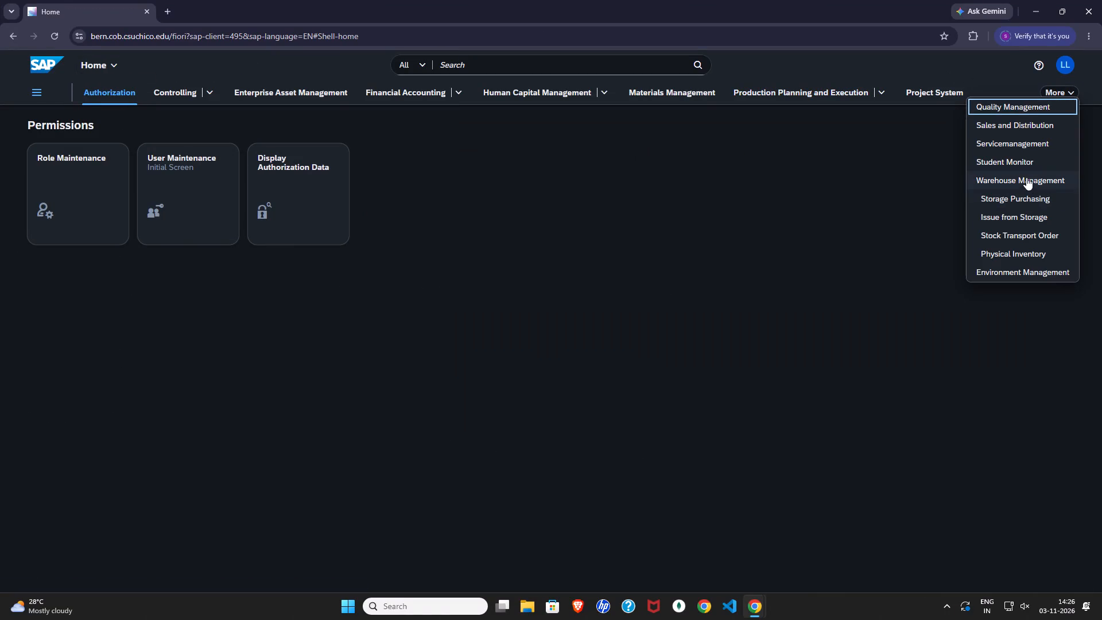
left_click(1030, 185)
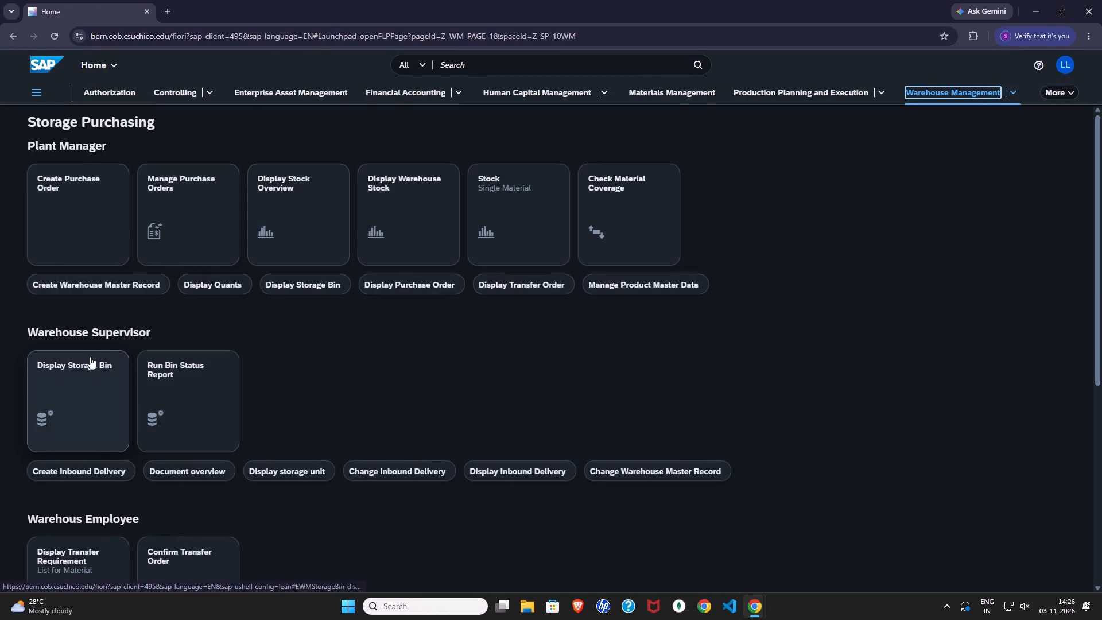
left_click(306, 227)
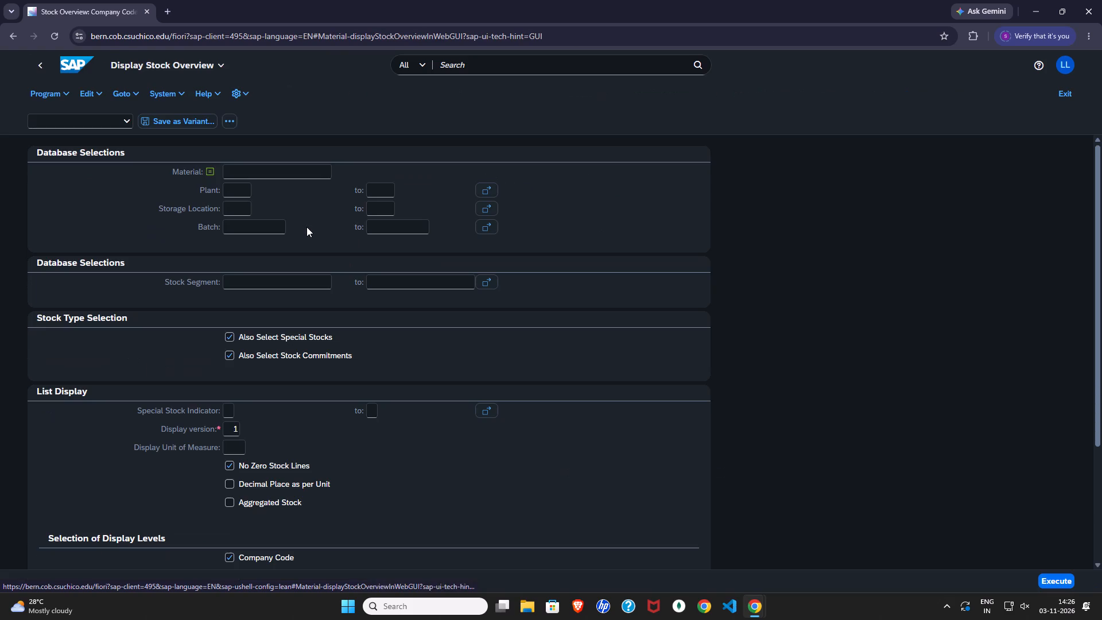
scroll(306, 227, "down", 4)
scroll(306, 227, "up", 7)
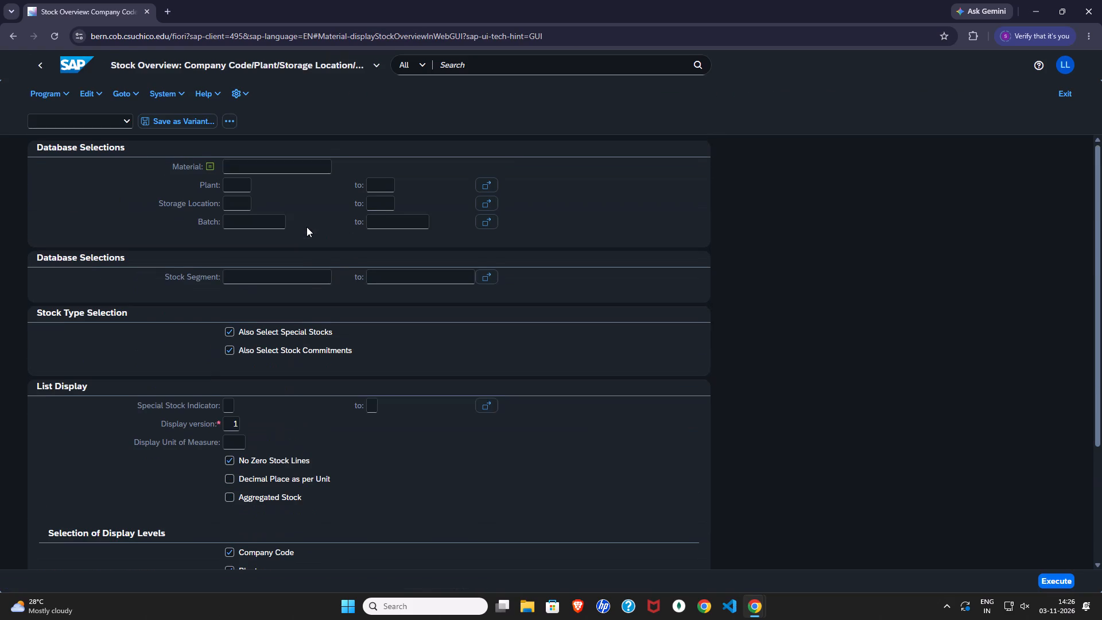
Run the stock overview for material DXTR1038 and examine its stock by plant and storage location.
left_click(237, 172)
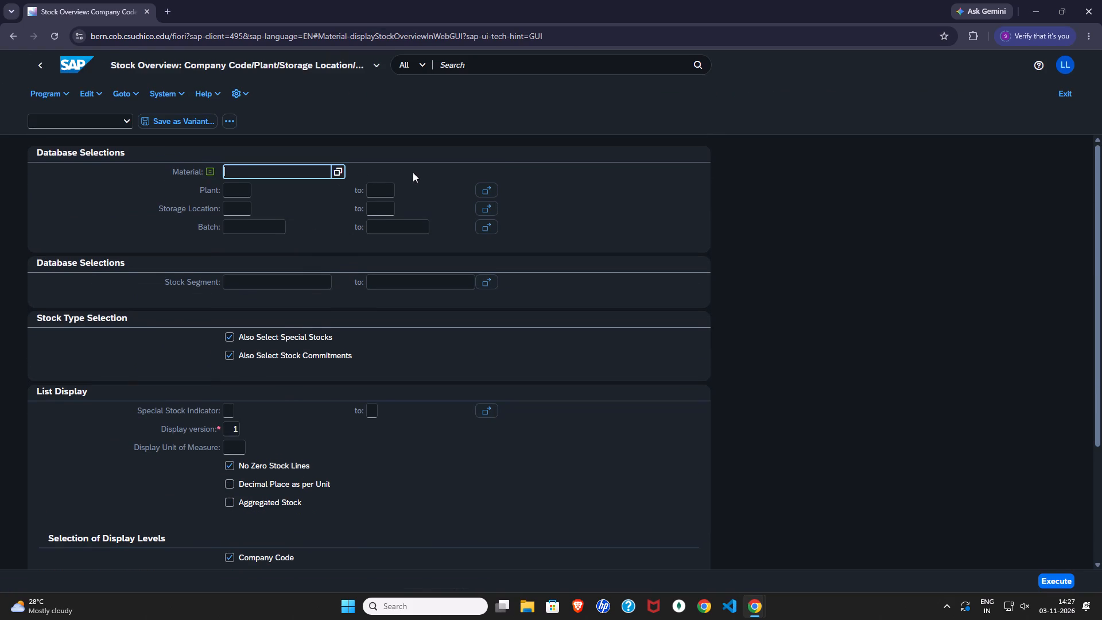
type("DXTR")
key("2")
key("BackSpace")
key("1")
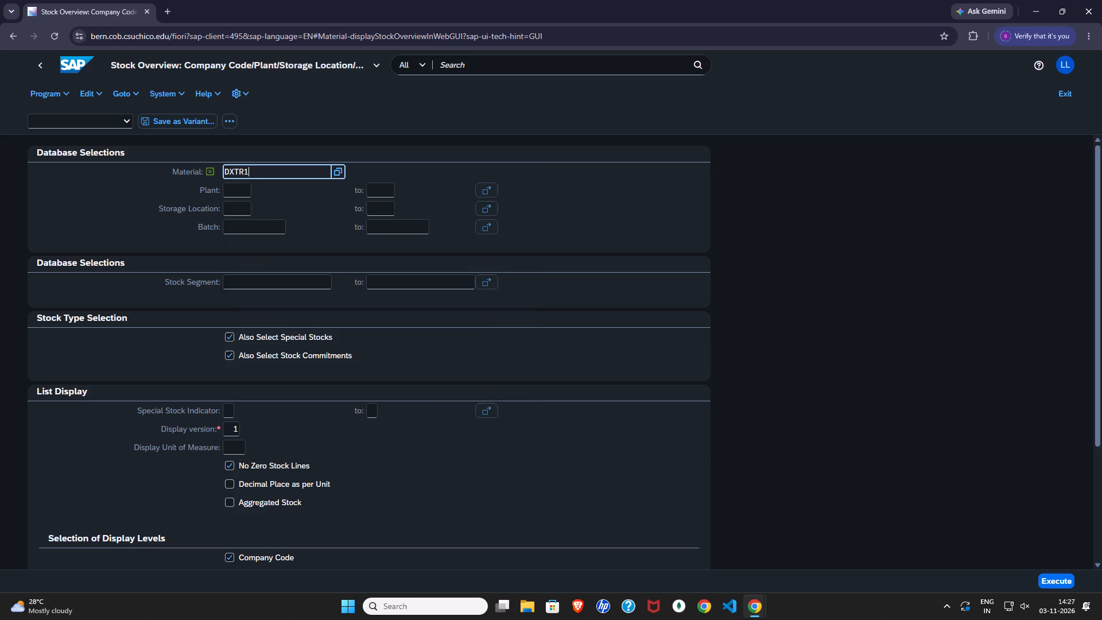
type("038")
left_click(298, 234)
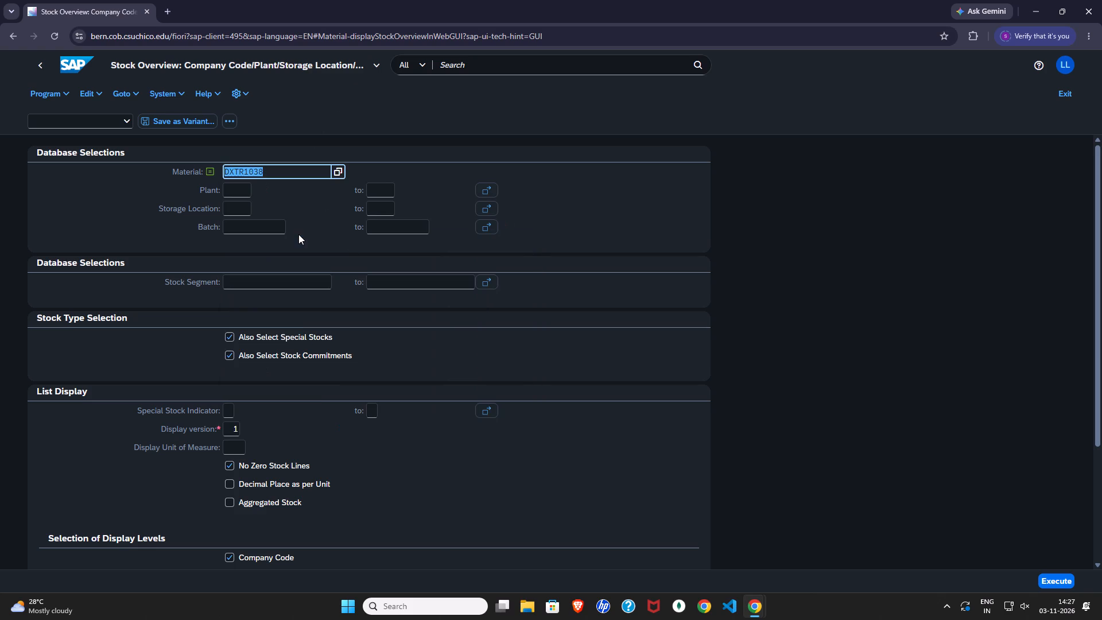
left_click_drag(1046, 563, 1047, 572)
left_click(1049, 576)
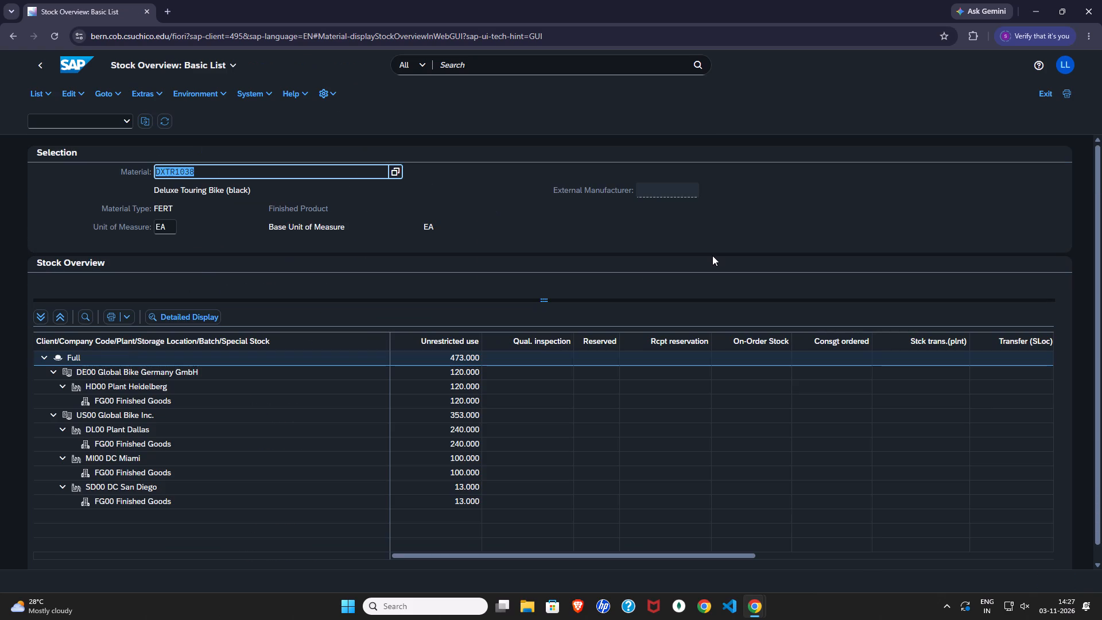
scroll(581, 263, "down", 1)
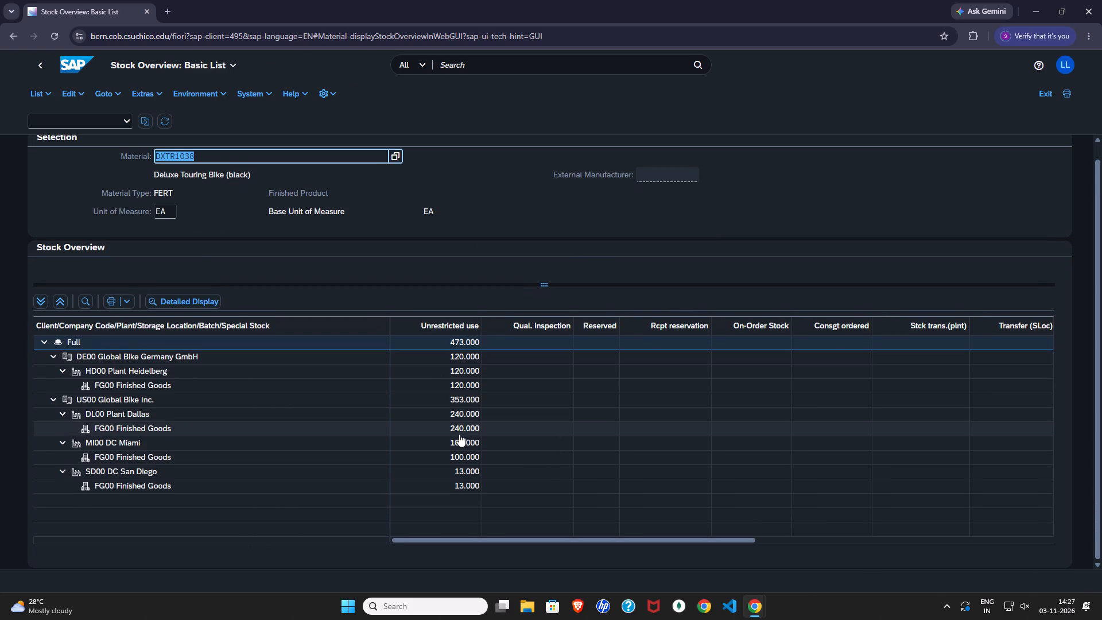
scroll(461, 430, "down", 5)
scroll(462, 432, "up", 6)
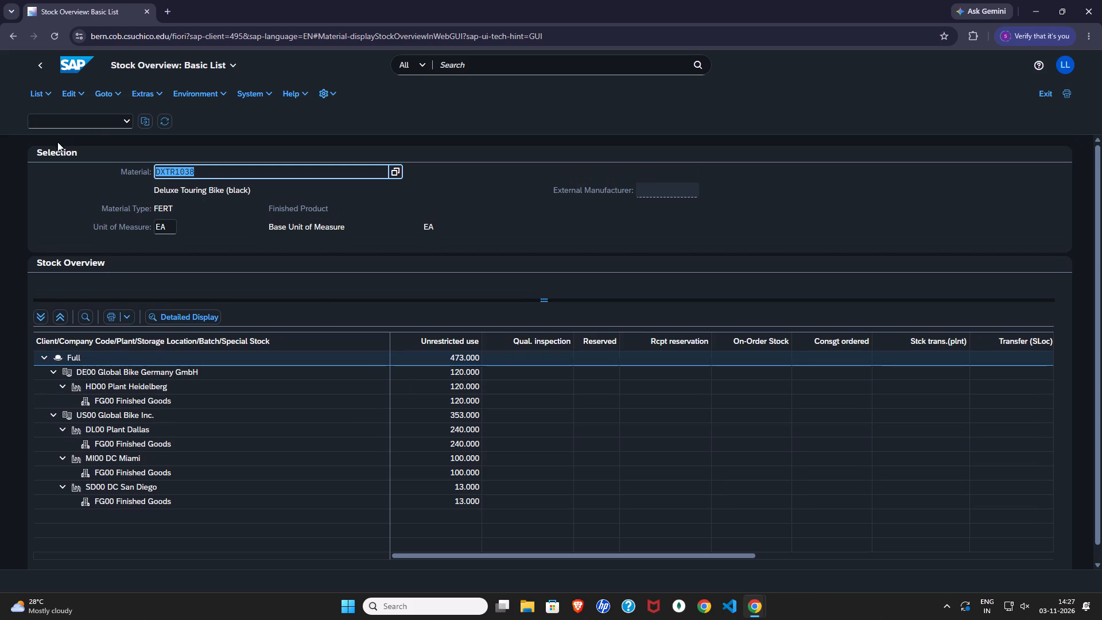
Leave the stock overview and return to the launchpad home page.
left_click(38, 66)
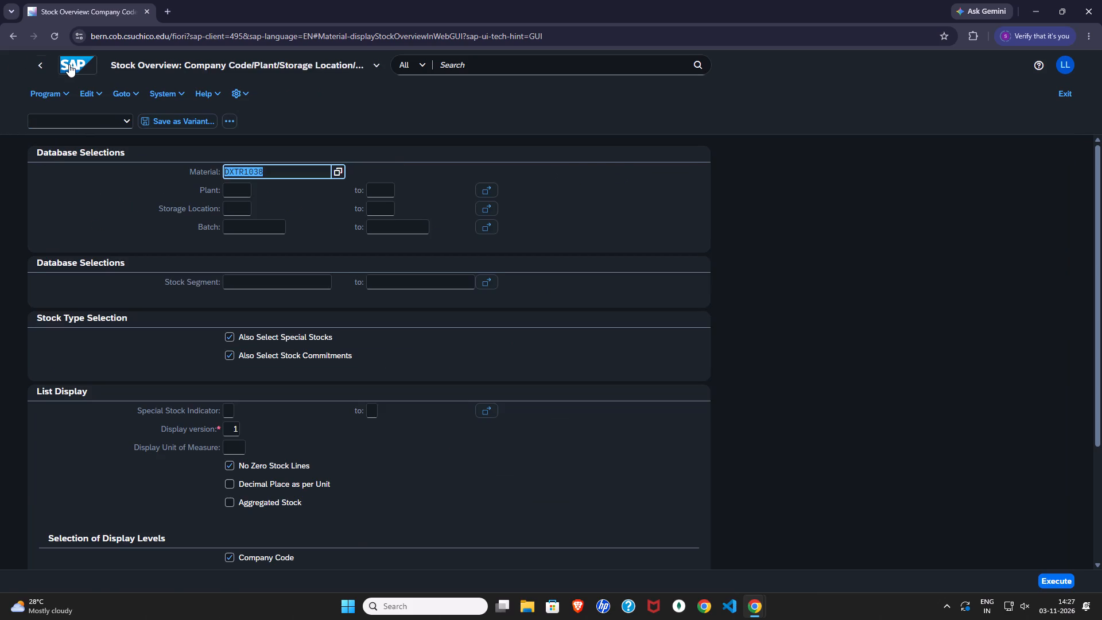
left_click(76, 64)
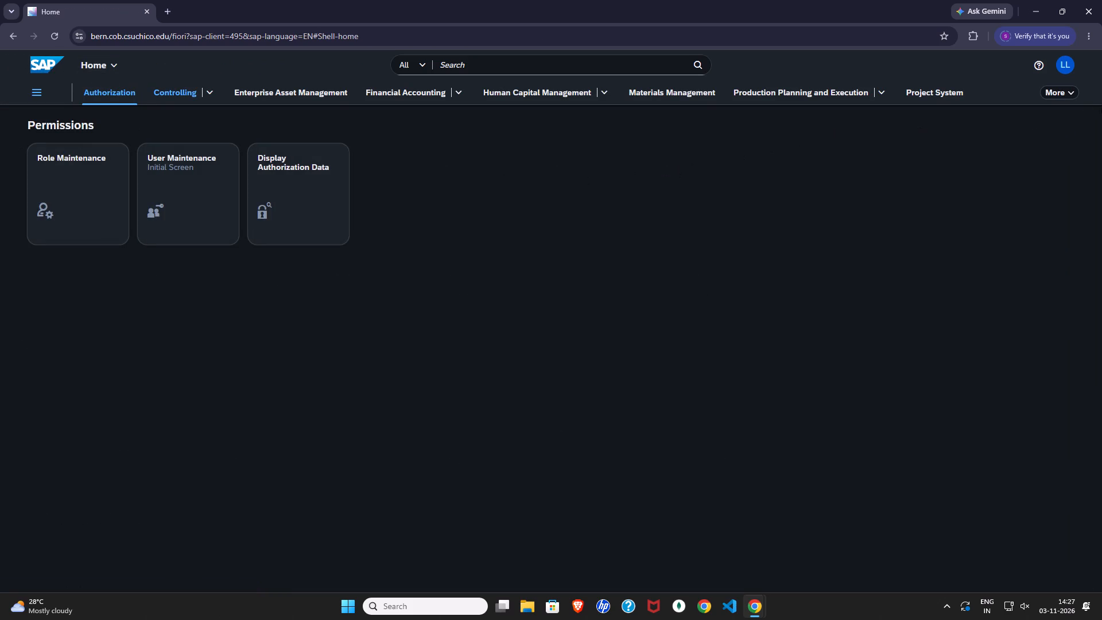
Open the user account options on the home page.
left_click(1067, 71)
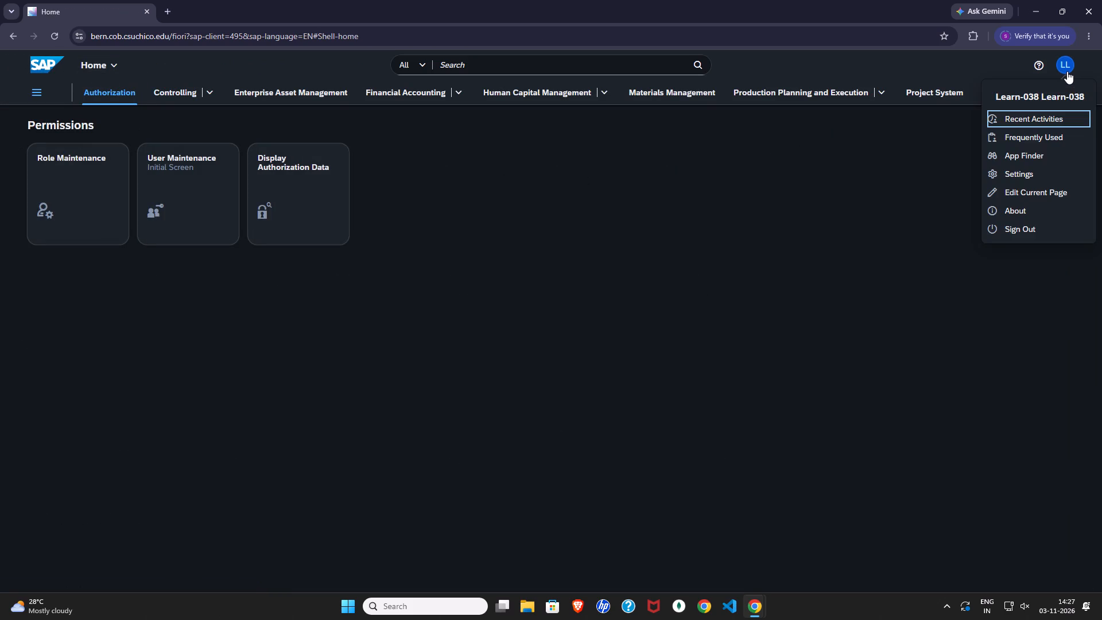
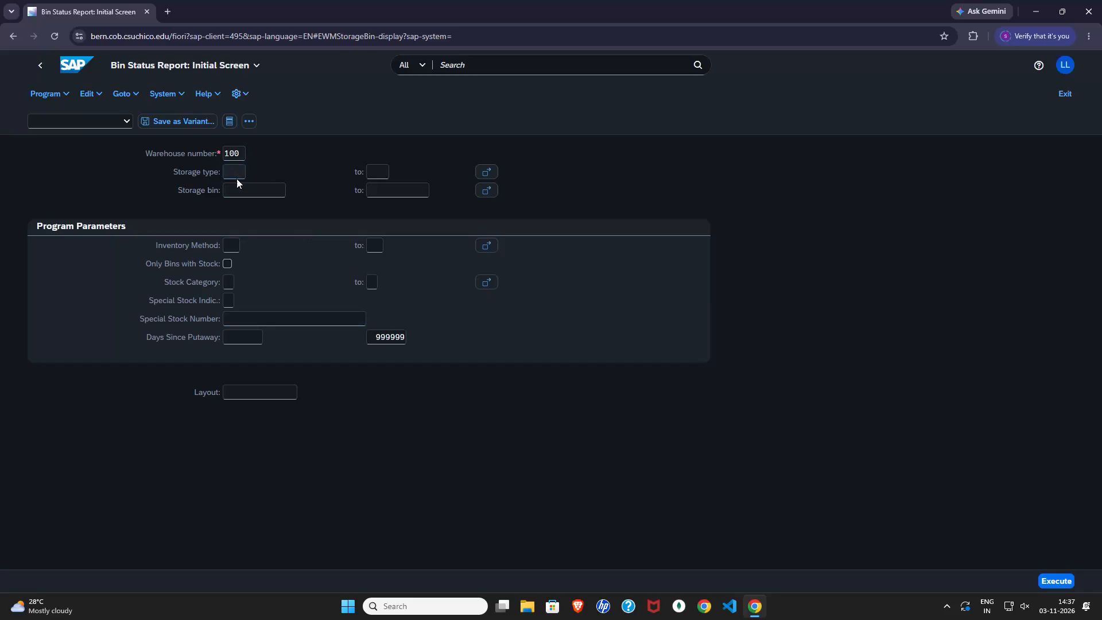
Restrict the bin status report's storage bin selection to STBN*038.
left_click(235, 182)
left_click(235, 188)
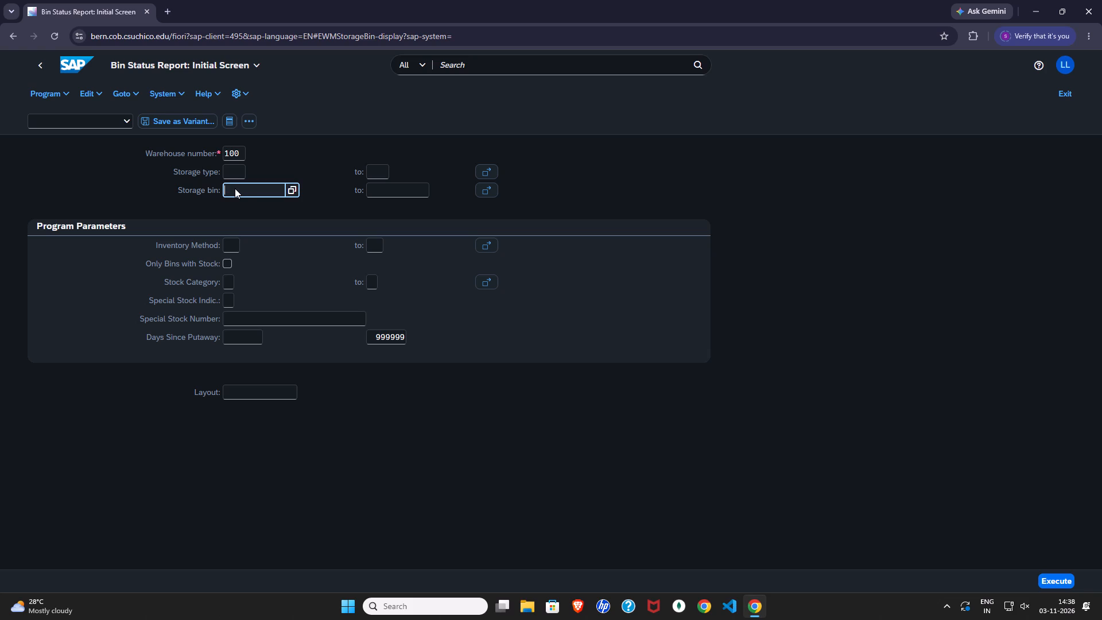
key("s")
type("tbn")
key("shift+asterisk")
key("0")
type("38")
key("Return")
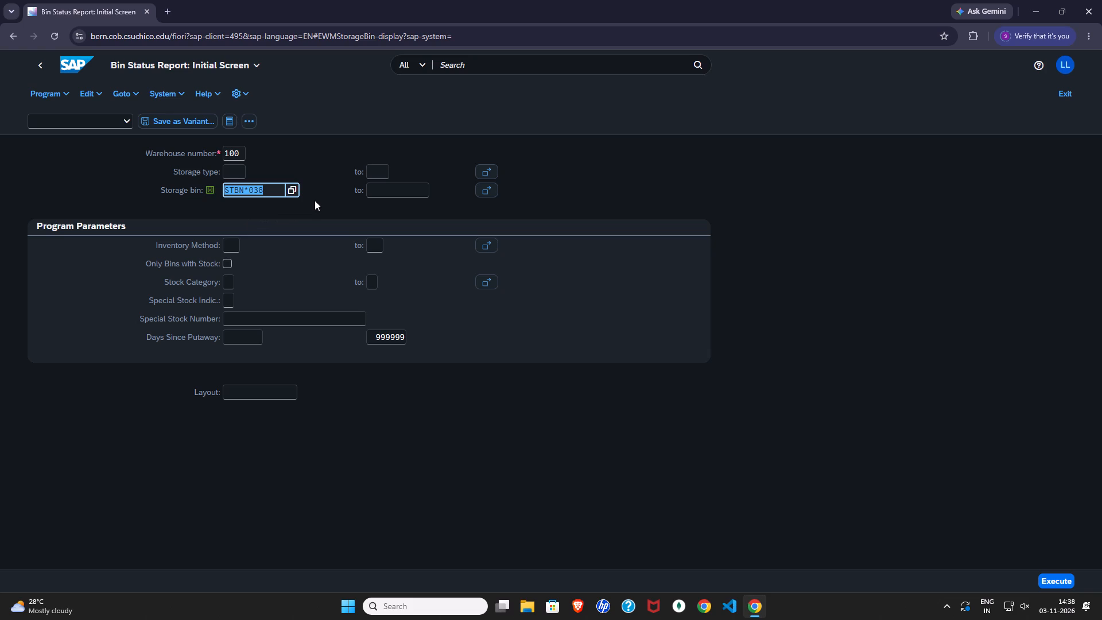
left_click(257, 208)
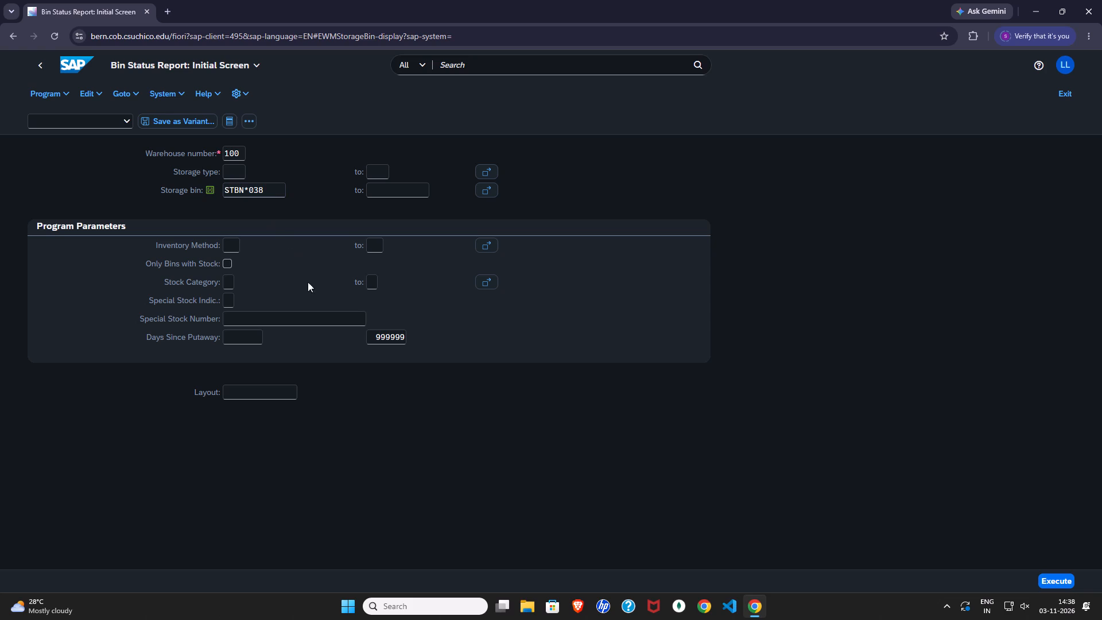
left_click(331, 457)
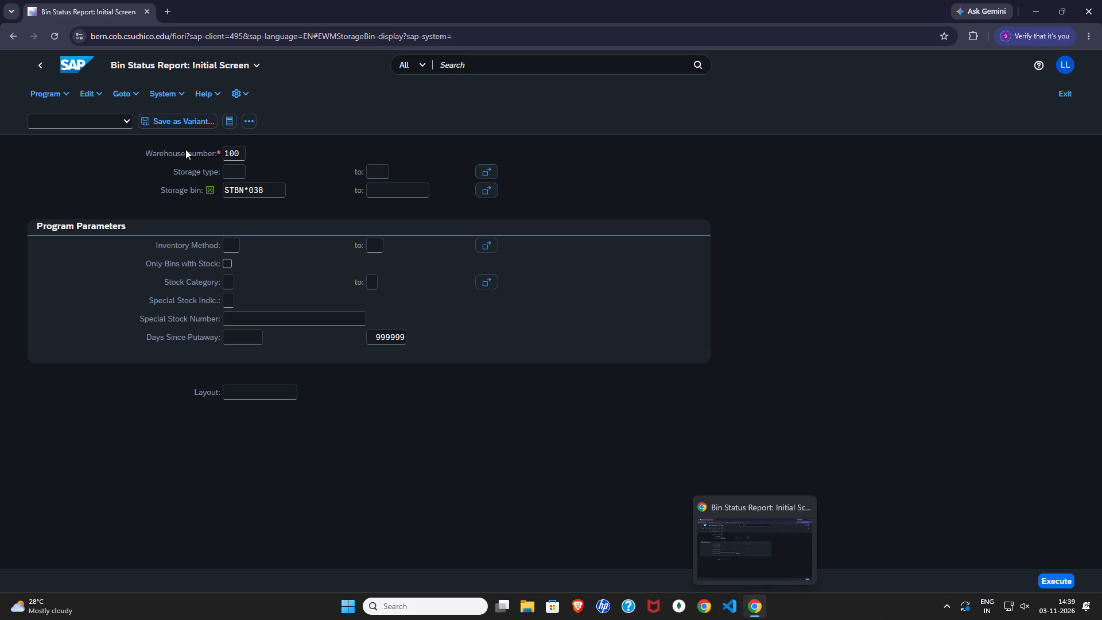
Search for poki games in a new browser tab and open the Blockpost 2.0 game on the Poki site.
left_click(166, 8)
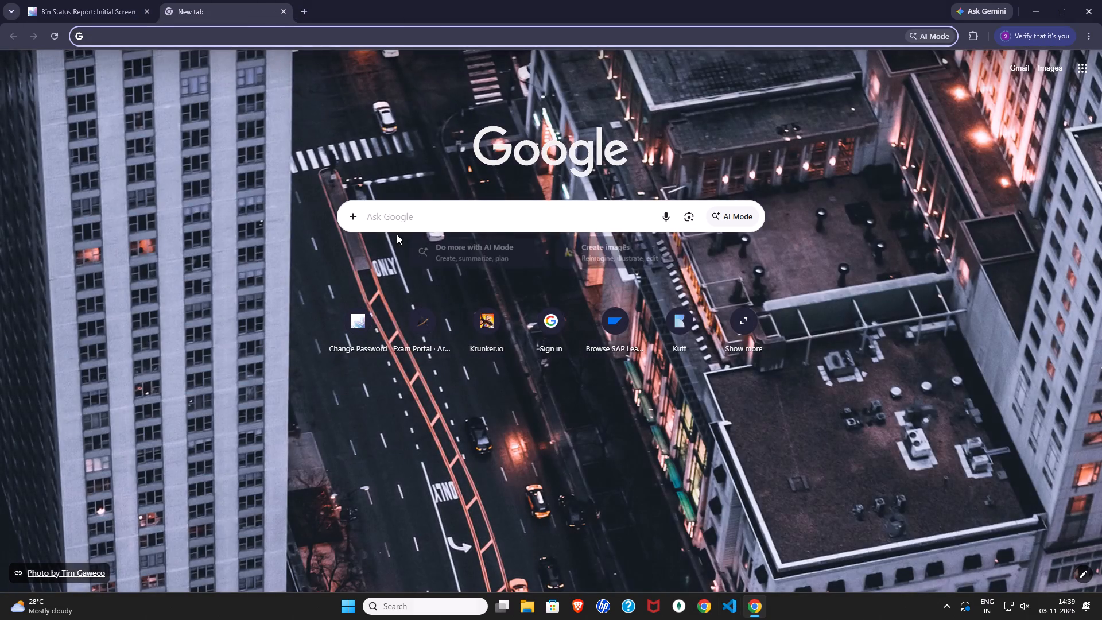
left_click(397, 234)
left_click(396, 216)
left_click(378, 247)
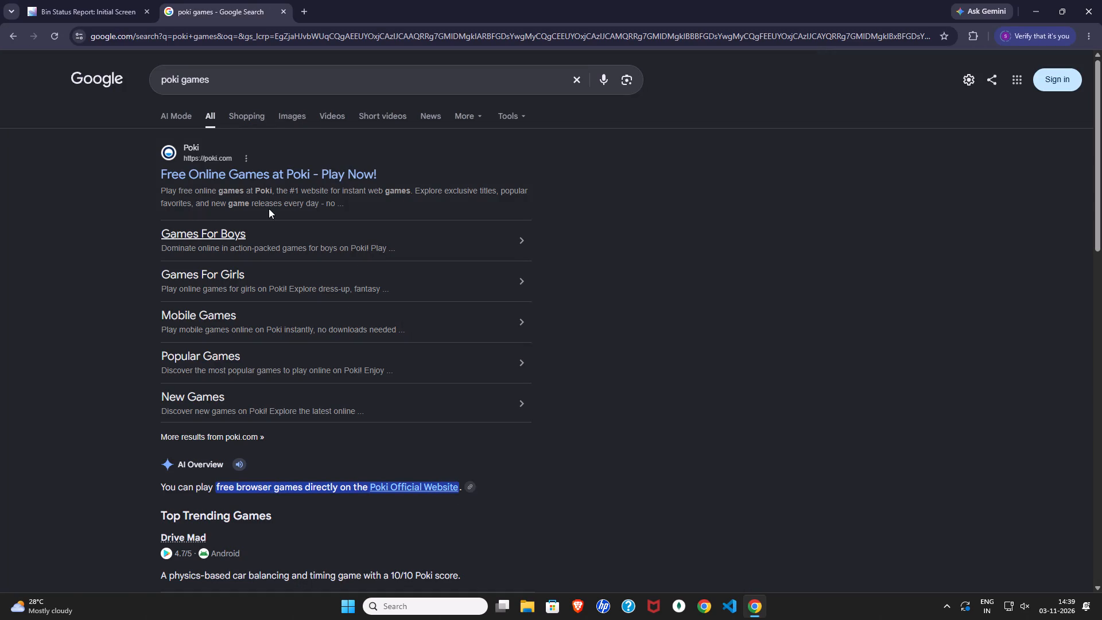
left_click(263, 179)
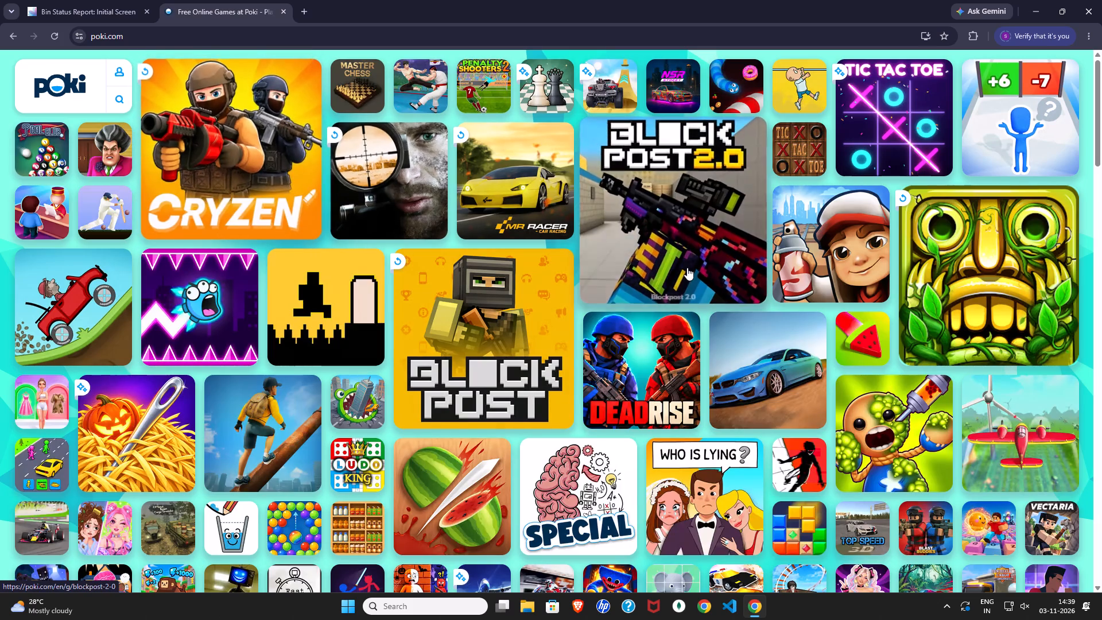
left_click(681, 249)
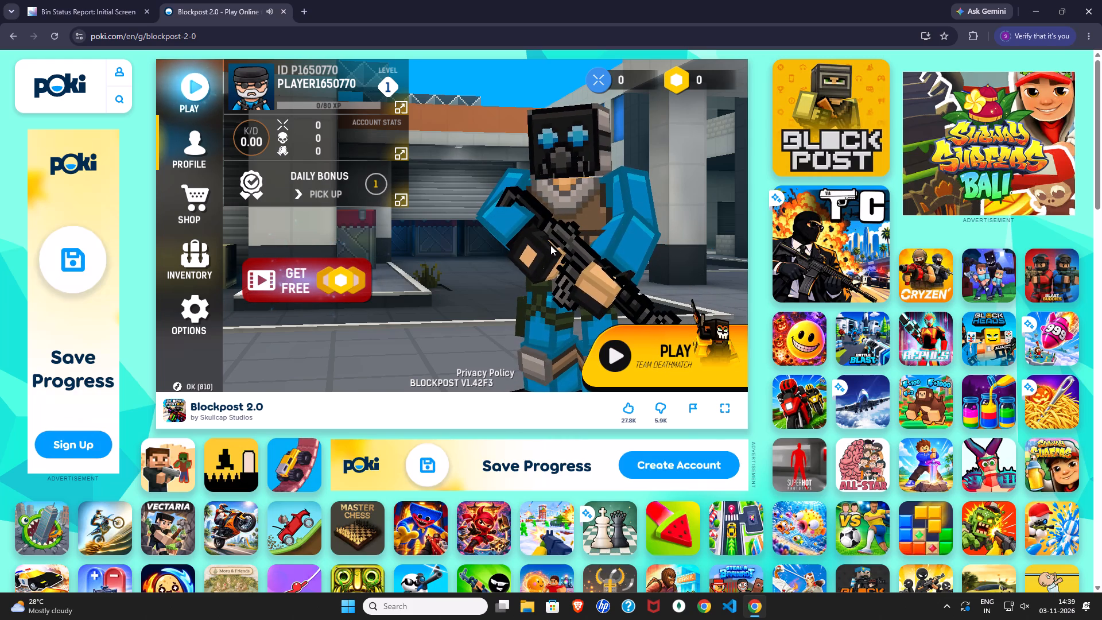
Return to the bin status report, run it, and examine the materials listed for each matching storage bin.
left_click(102, 7)
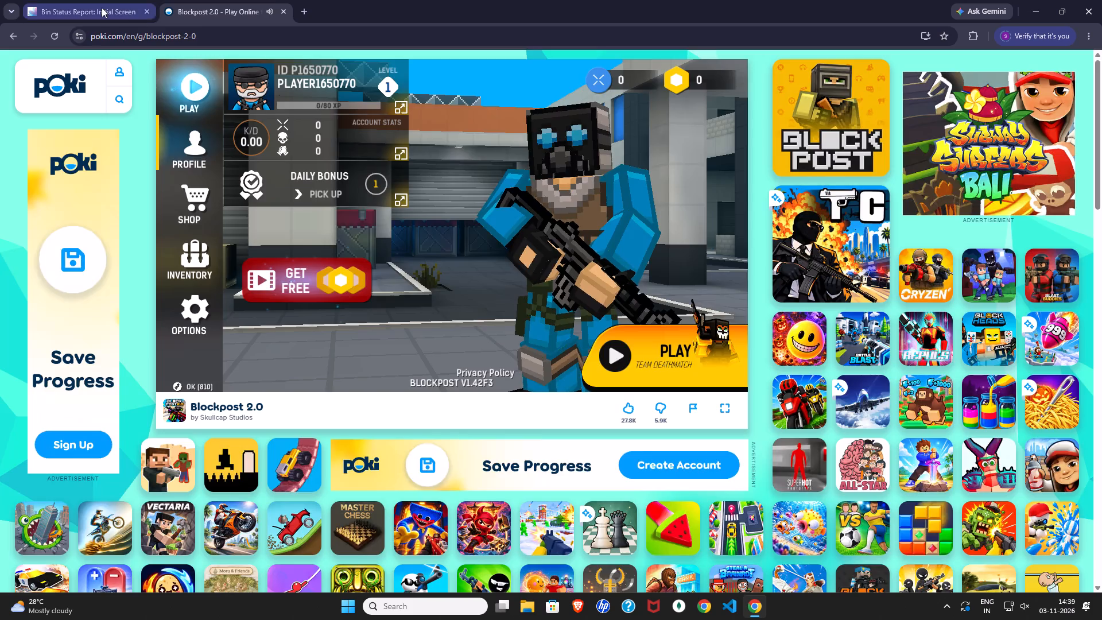
left_click(1061, 579)
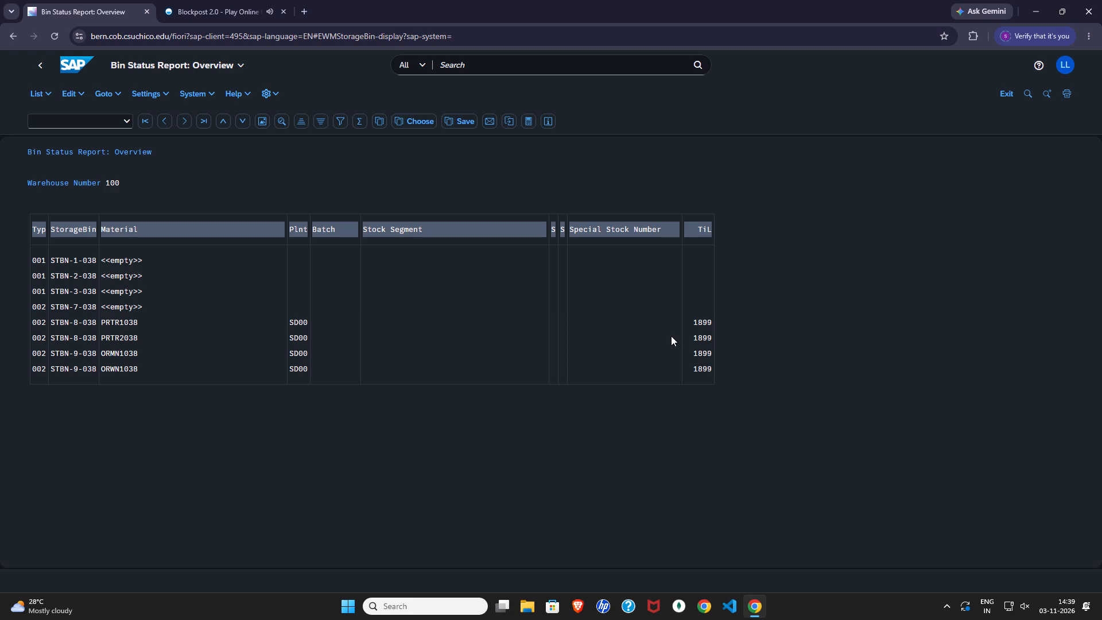
scroll(145, 266, "down", 5)
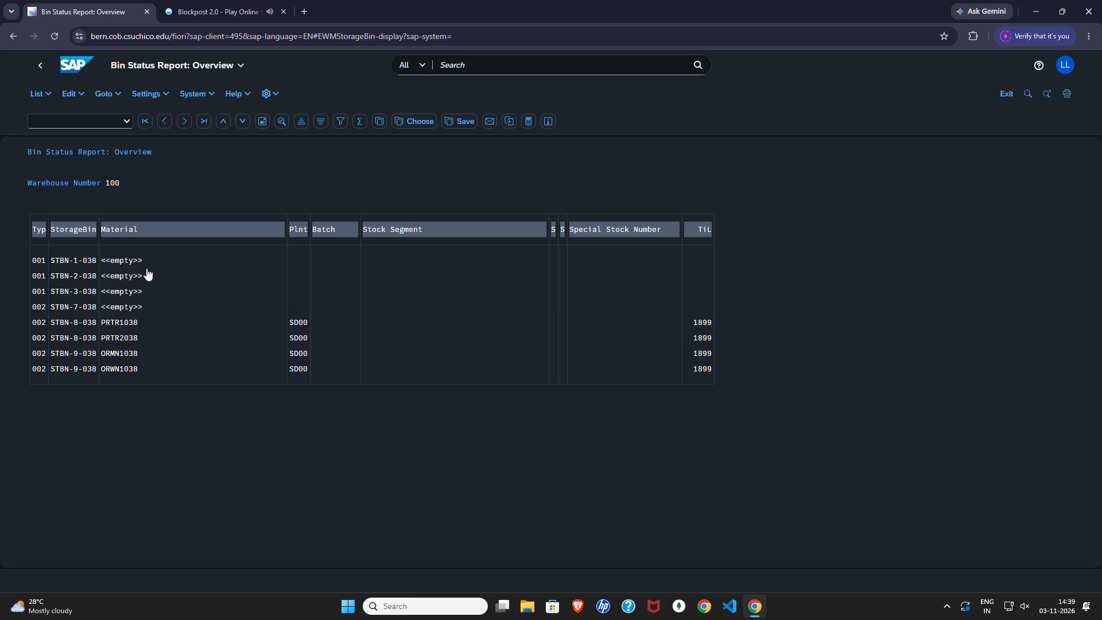
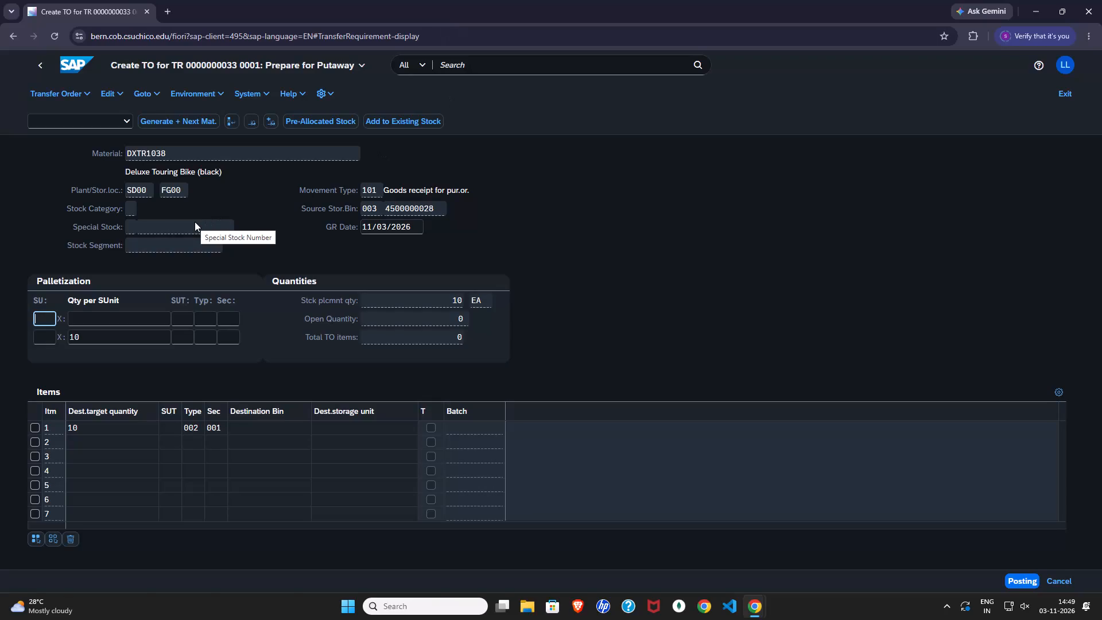
Enter stbn-7-003 as the destination bin for item 1 of the putaway transfer order for material DXTR1038.
left_click(258, 421)
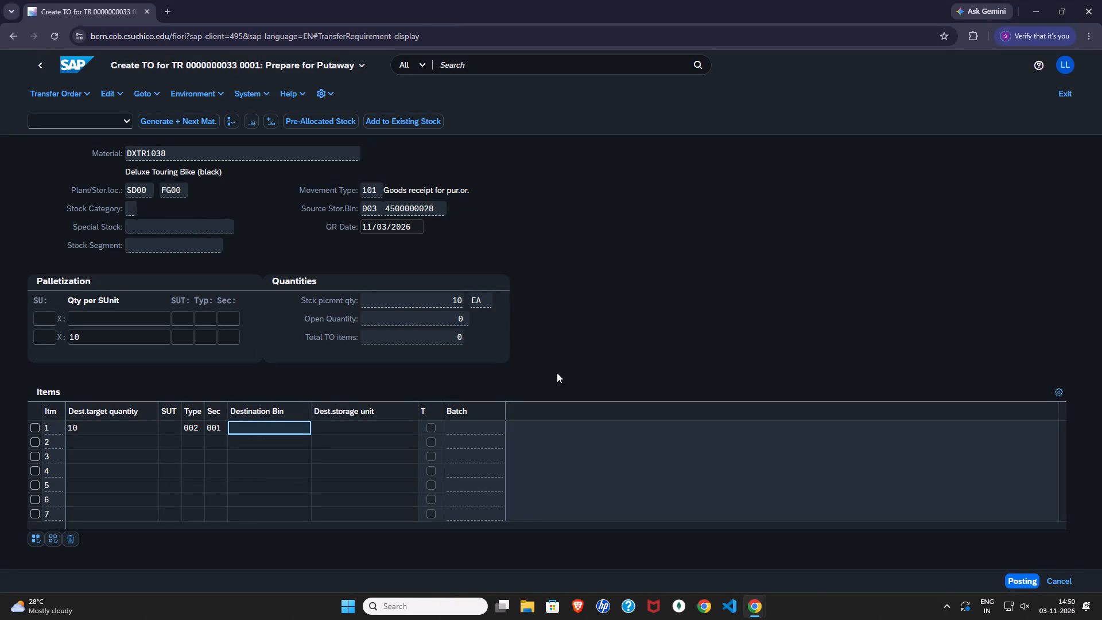
key("s")
type("tbn")
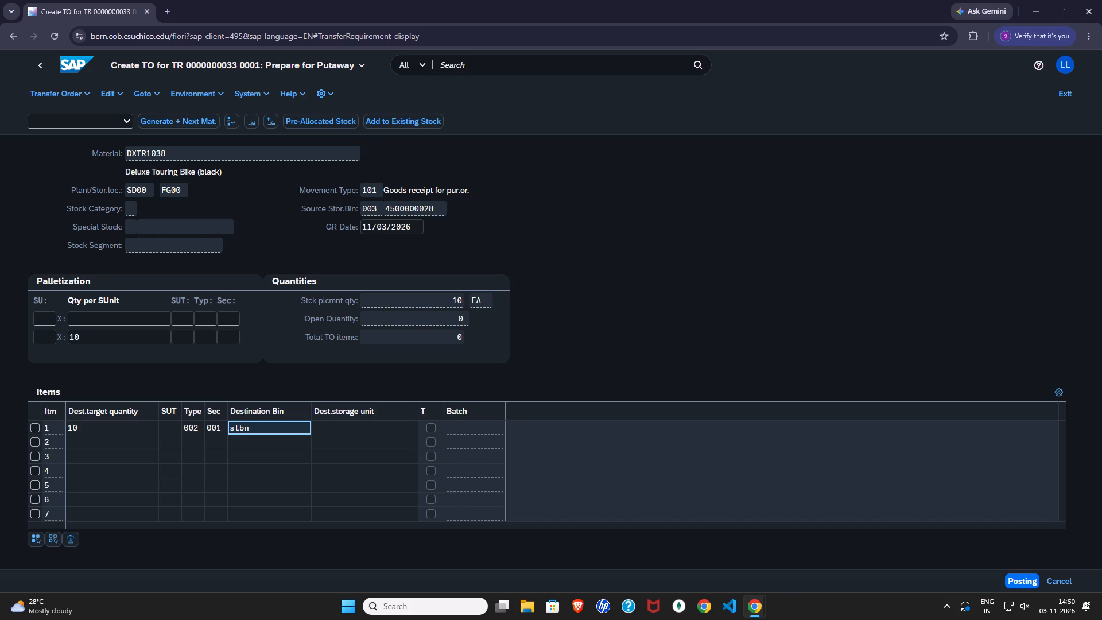
key("minus")
key("7")
key("minus")
type("00")
key("3")
key("Return")
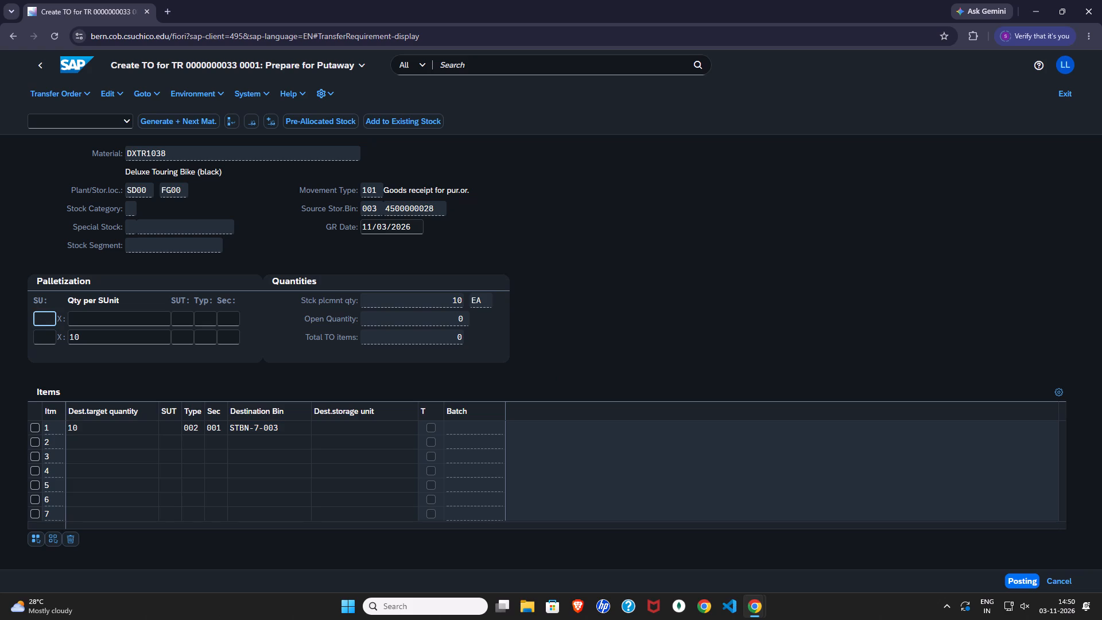
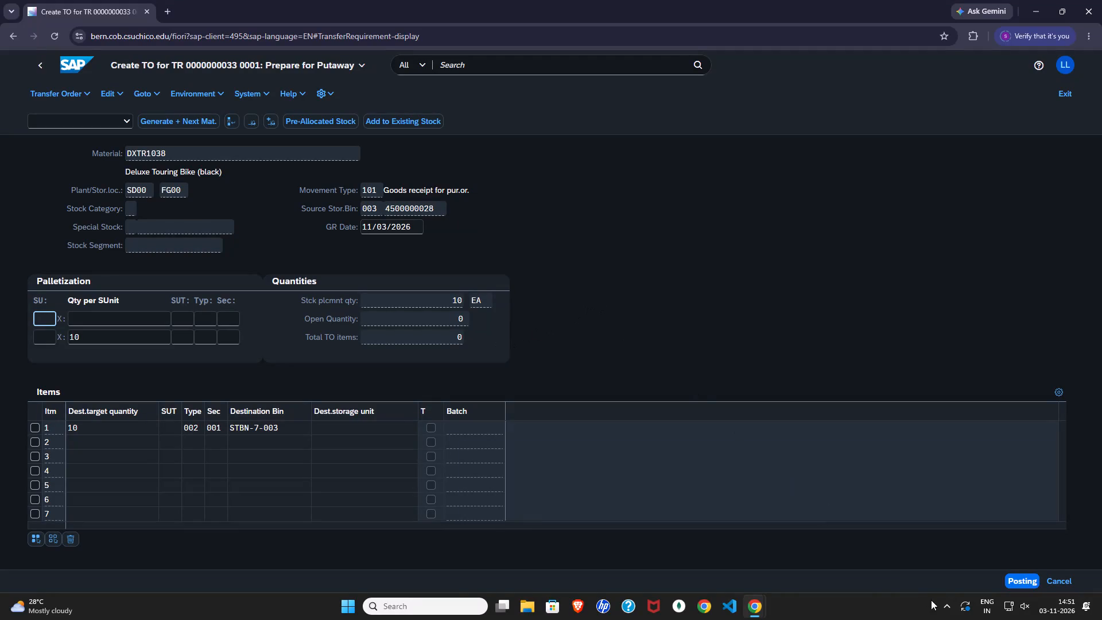
Post the putaway transfer order for the 10 EA of material DXTR1038.
left_click(1012, 583)
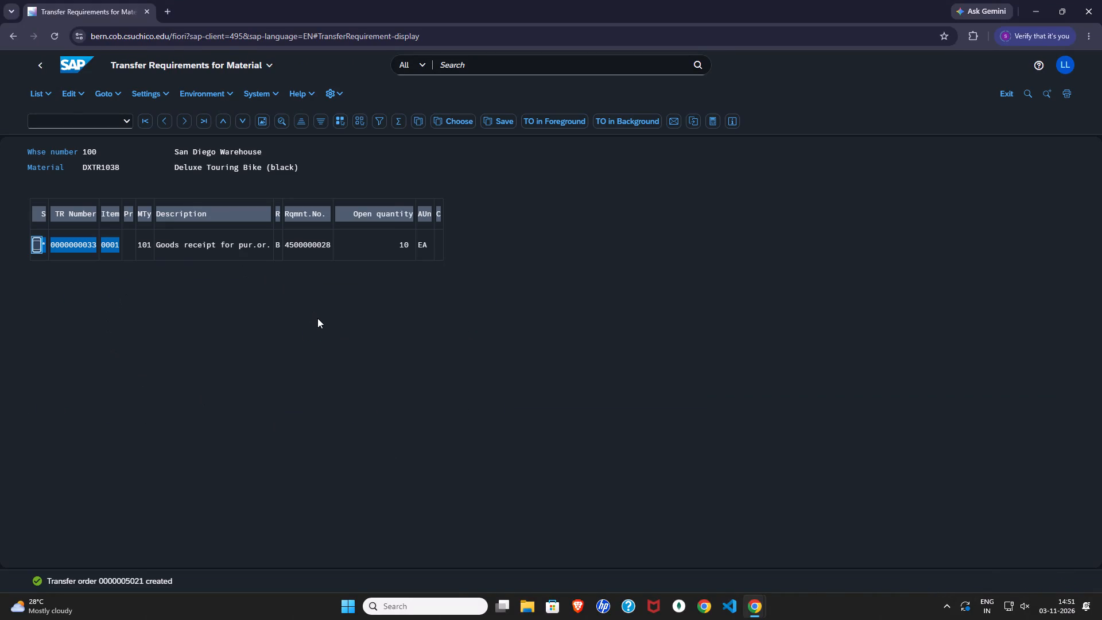
left_click(34, 246)
left_click(141, 355)
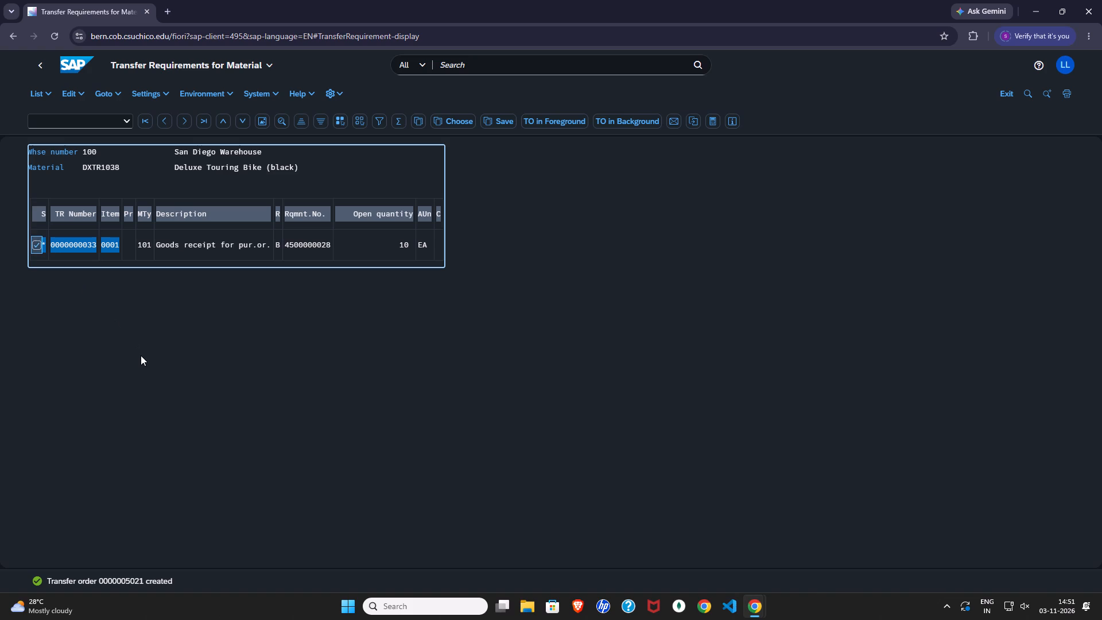
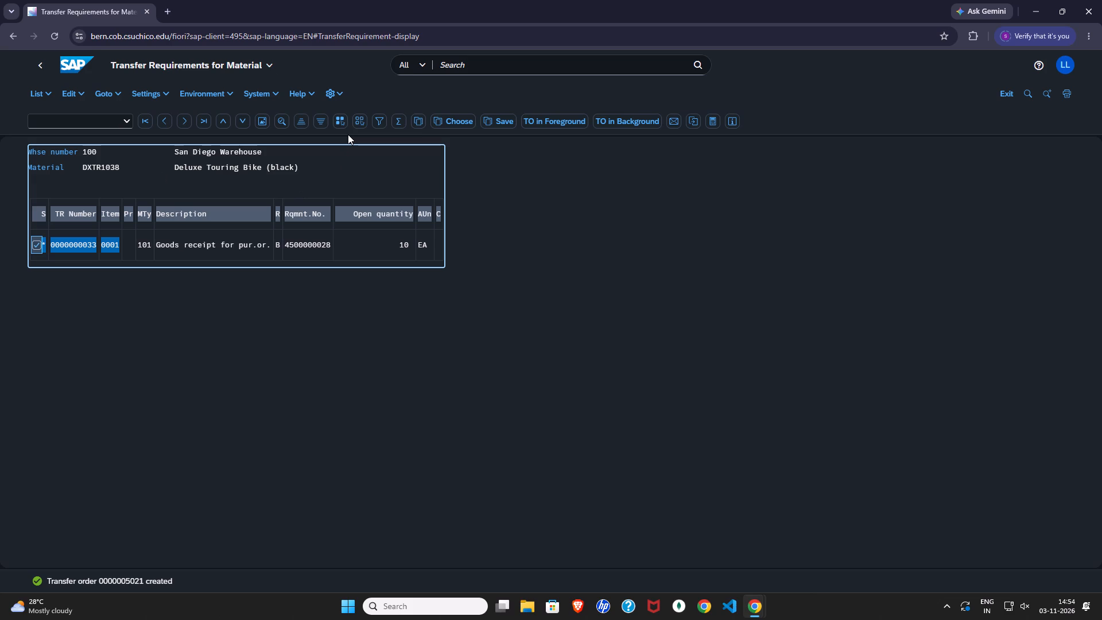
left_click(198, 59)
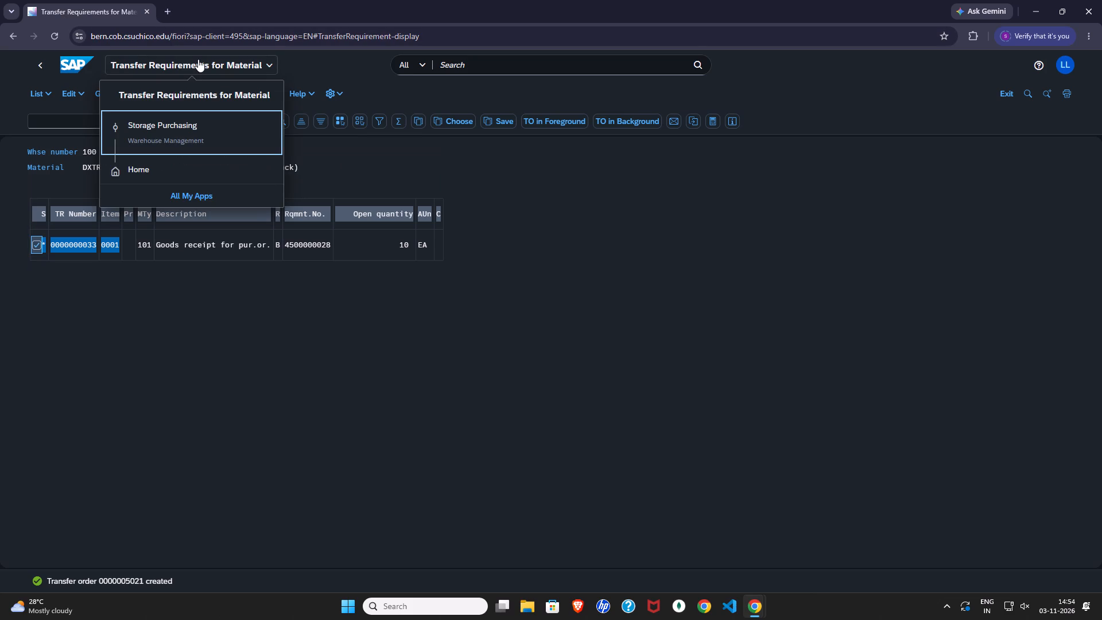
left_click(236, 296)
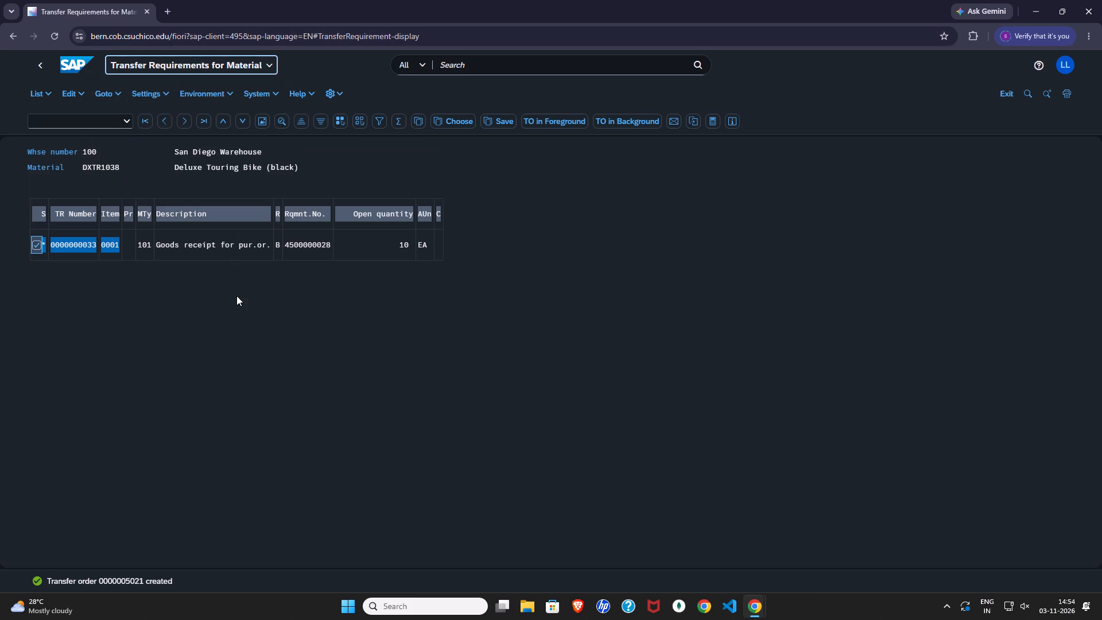
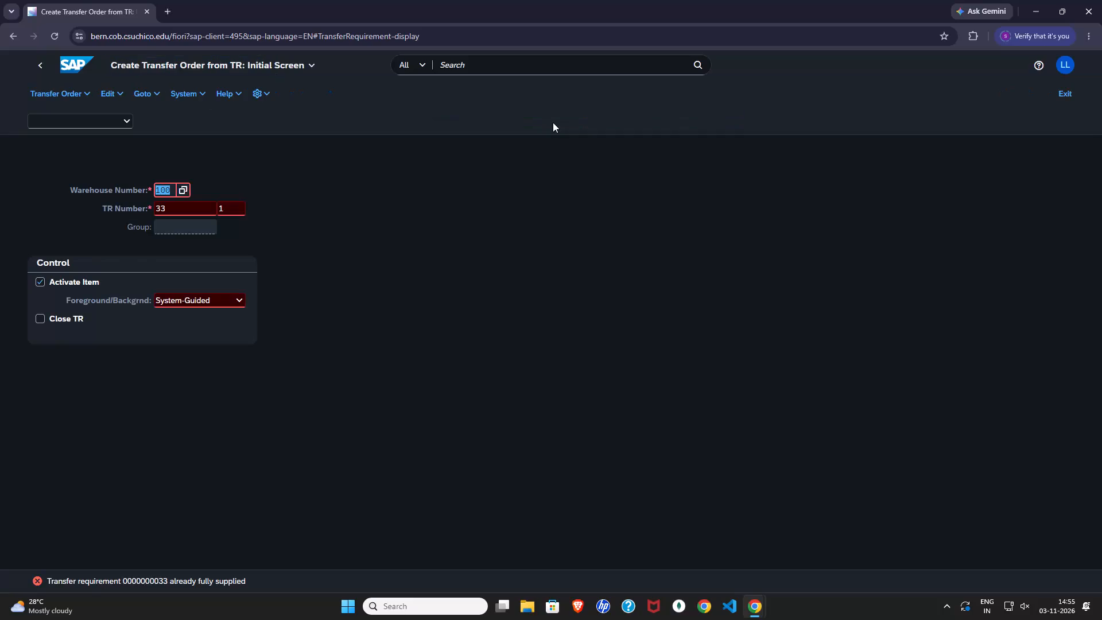
Return to the transfer requirements list for DXTR1038 and select item 0001 of transfer requirement 33.
left_click(36, 60)
left_click(234, 316)
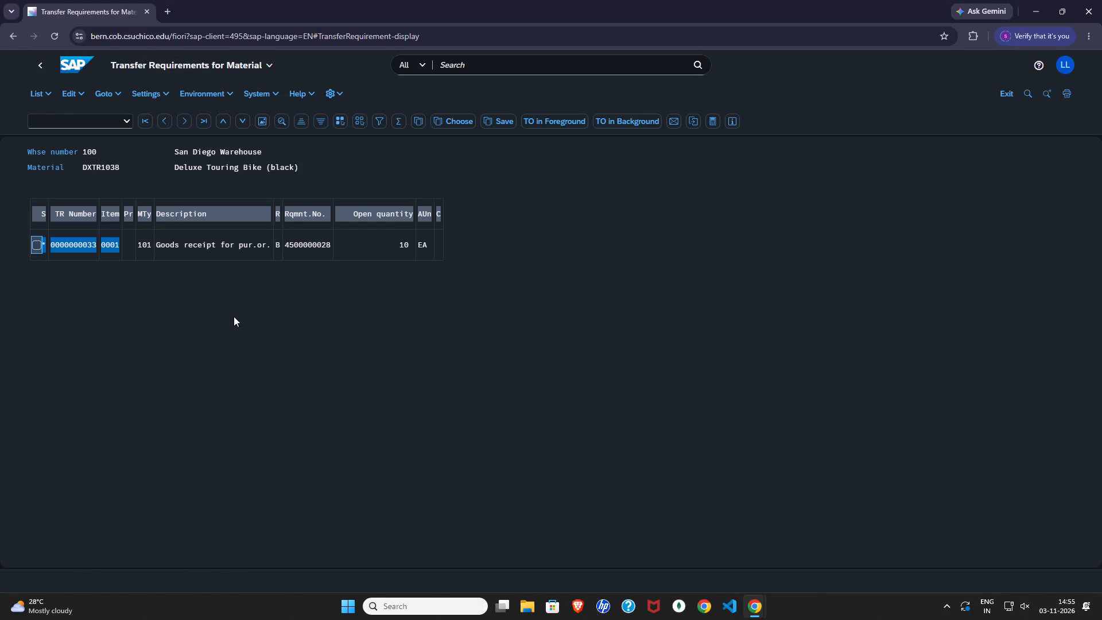
left_click(36, 246)
left_click(115, 352)
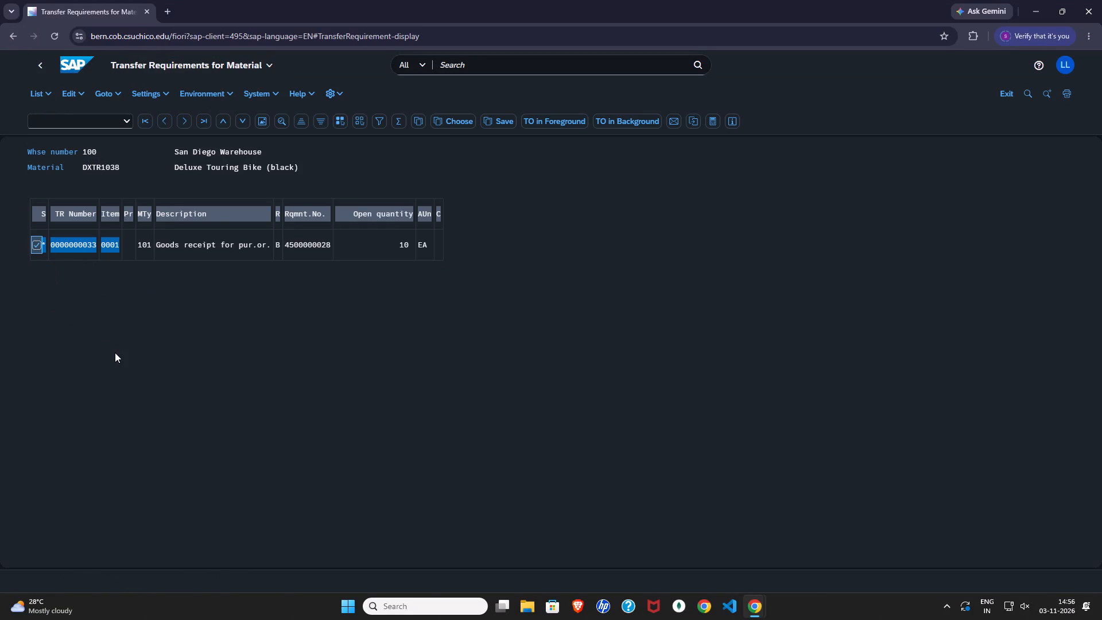
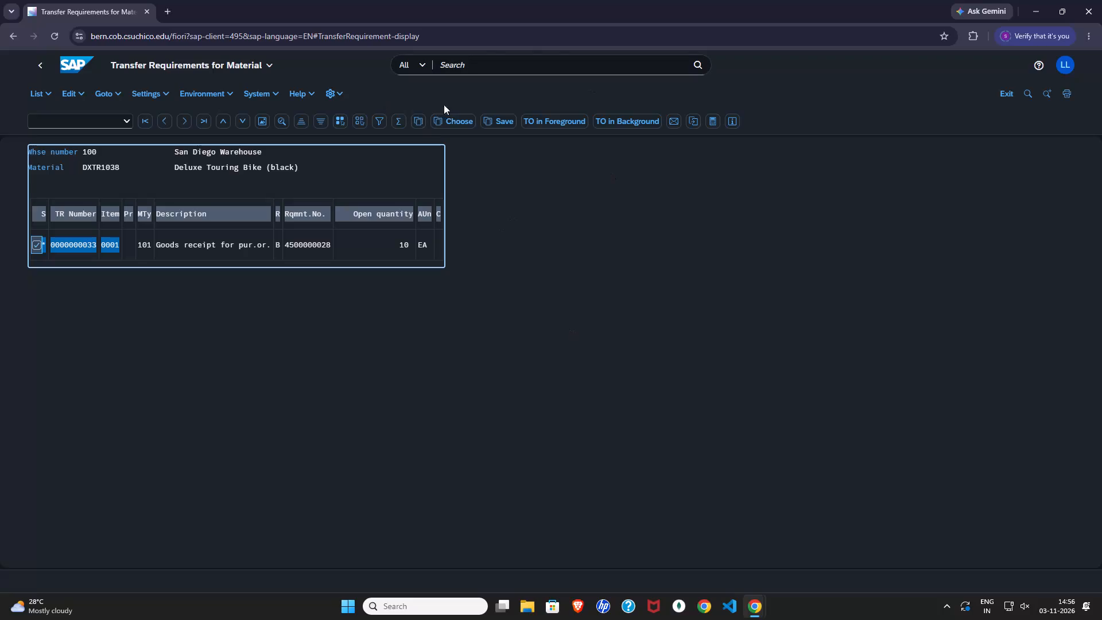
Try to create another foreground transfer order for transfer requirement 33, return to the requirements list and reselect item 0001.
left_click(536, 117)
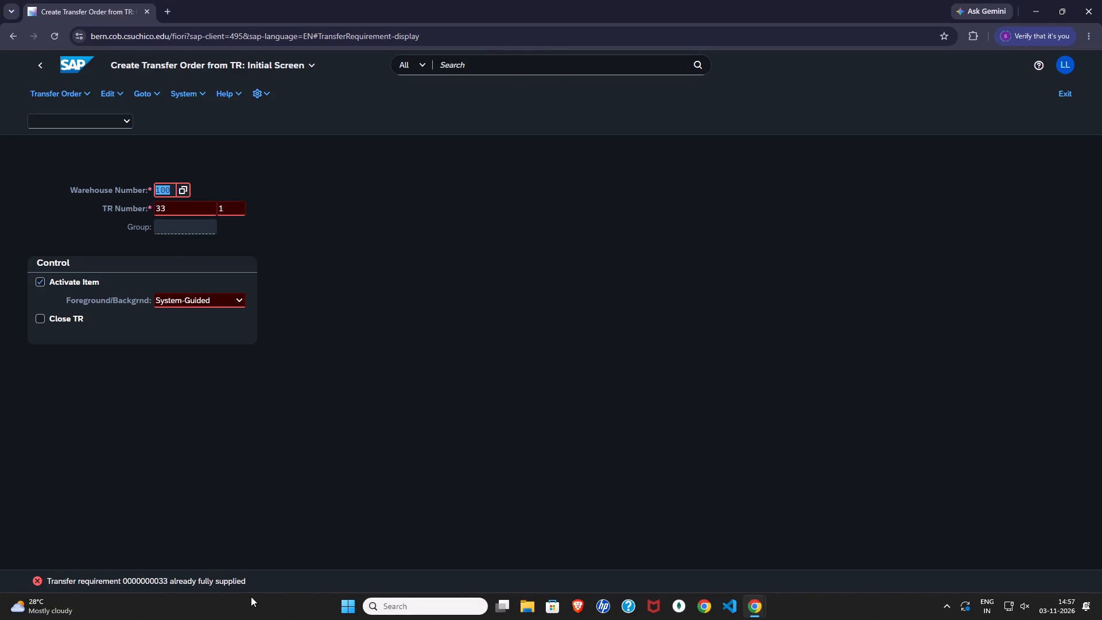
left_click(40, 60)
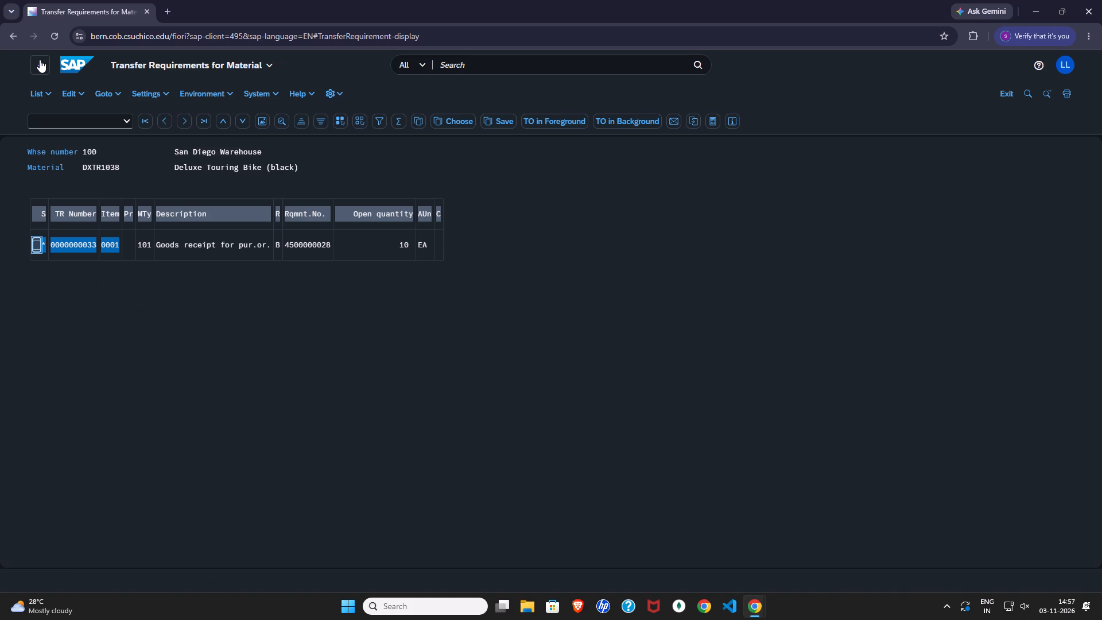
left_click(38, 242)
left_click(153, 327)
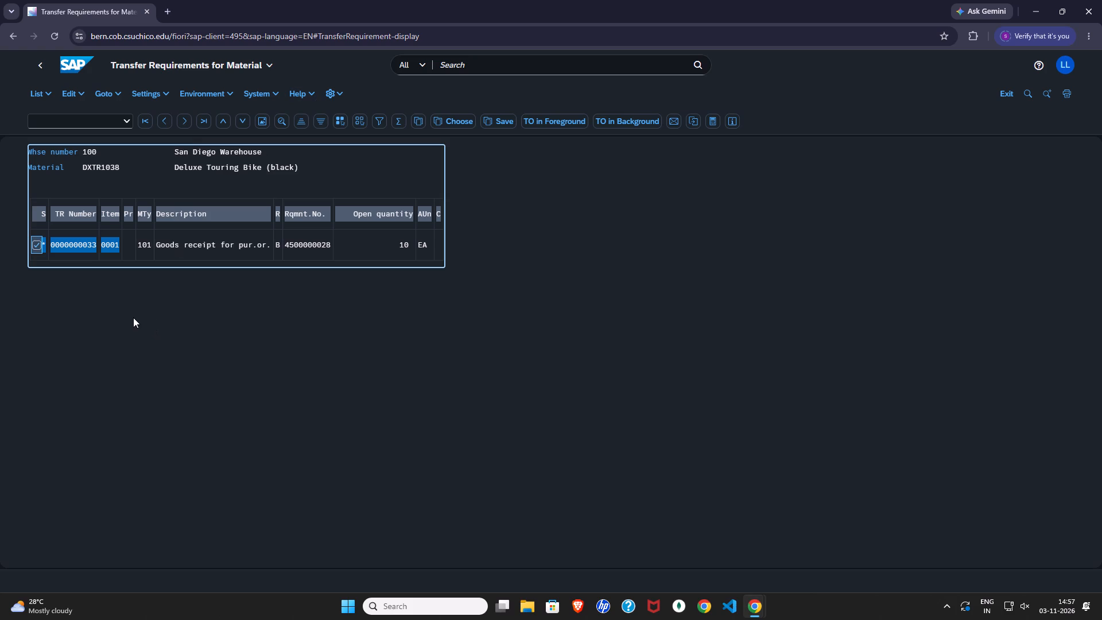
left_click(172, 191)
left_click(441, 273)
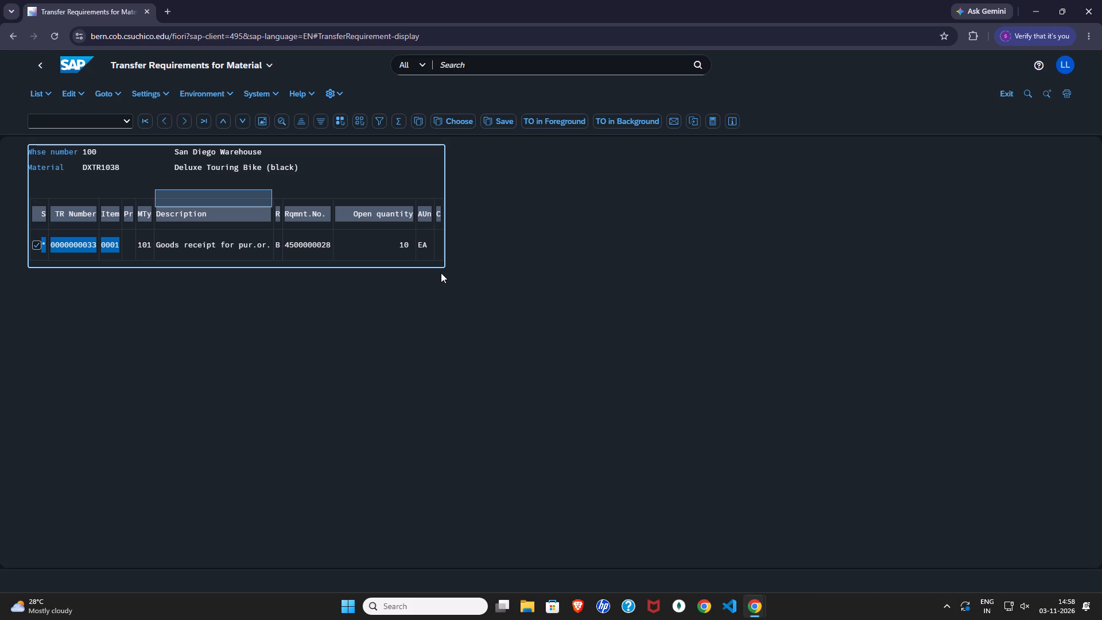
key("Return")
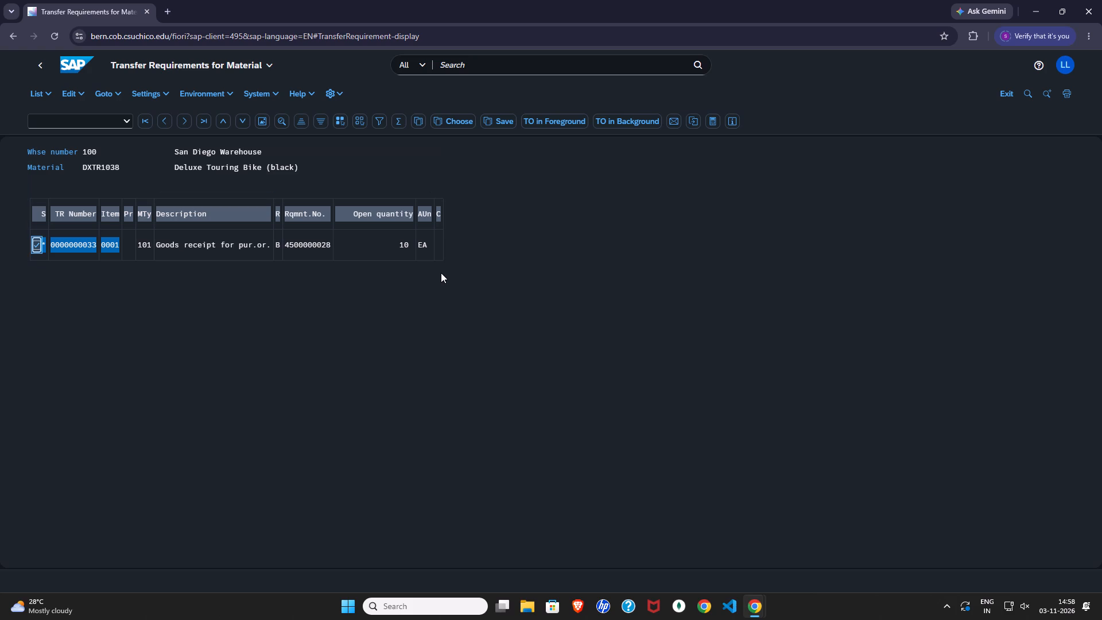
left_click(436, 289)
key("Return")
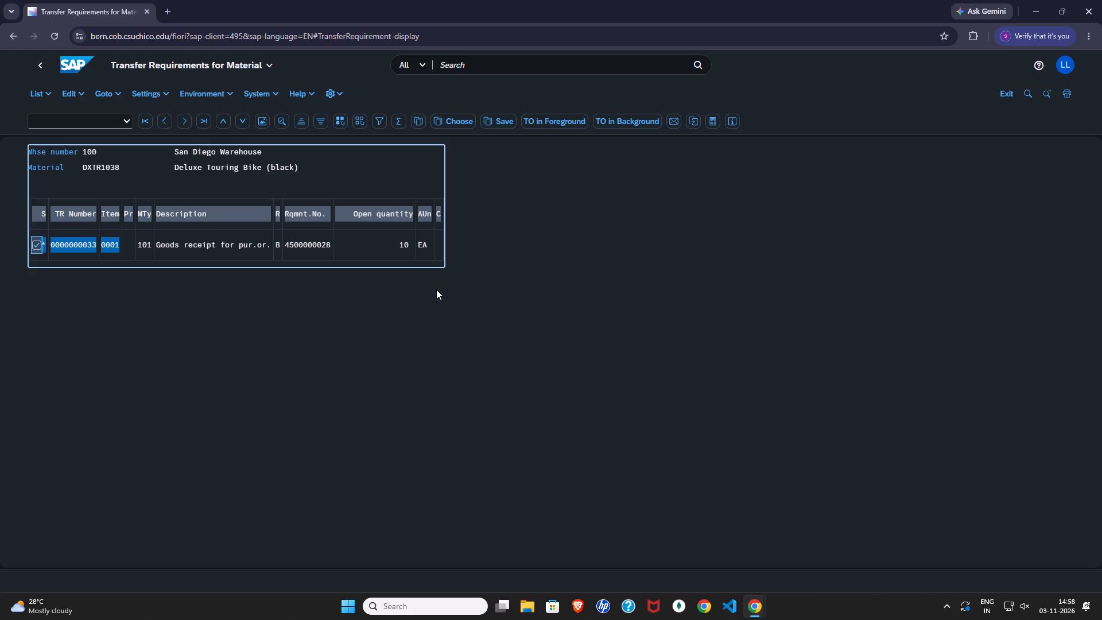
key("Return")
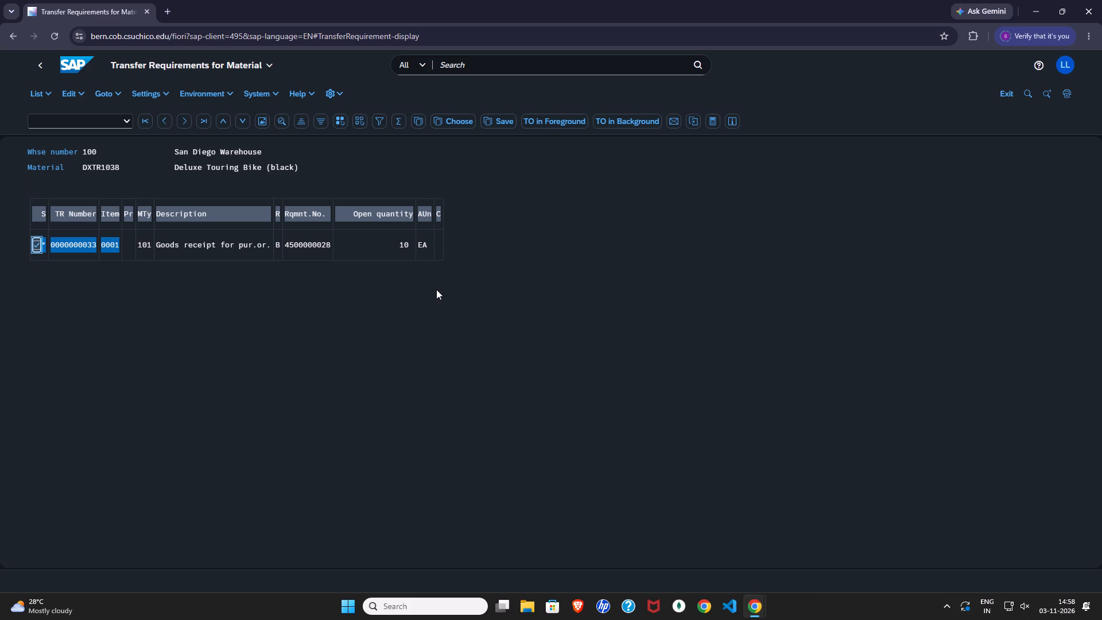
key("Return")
Leave the requirements list for the home page and open Run Bin Status Report from the Warehouse Management space.
left_click(62, 60)
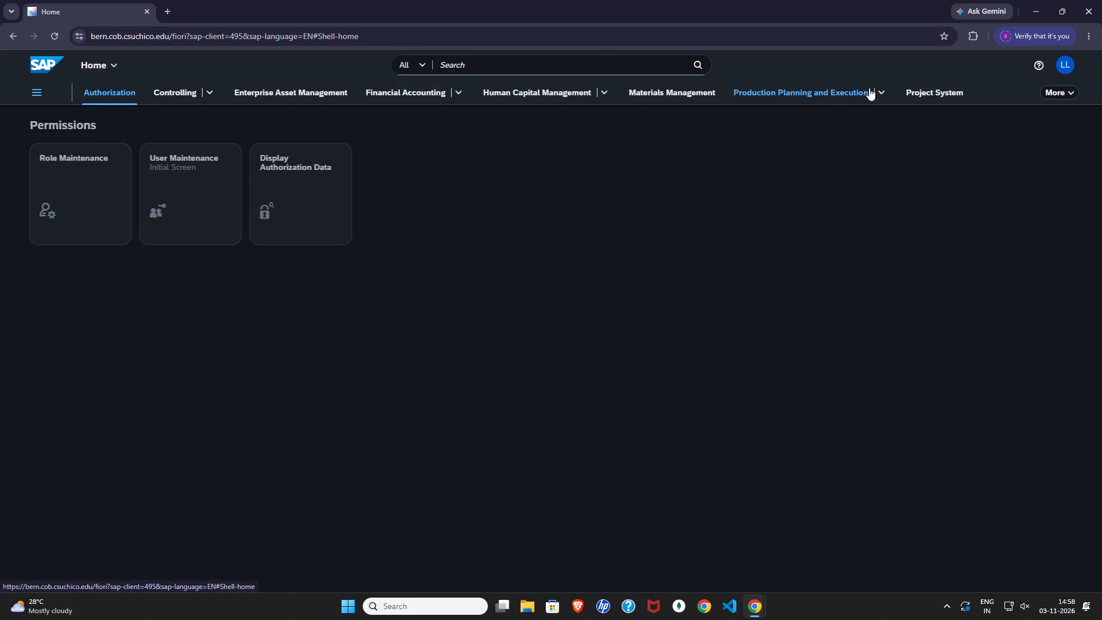
left_click(1070, 90)
left_click(1034, 176)
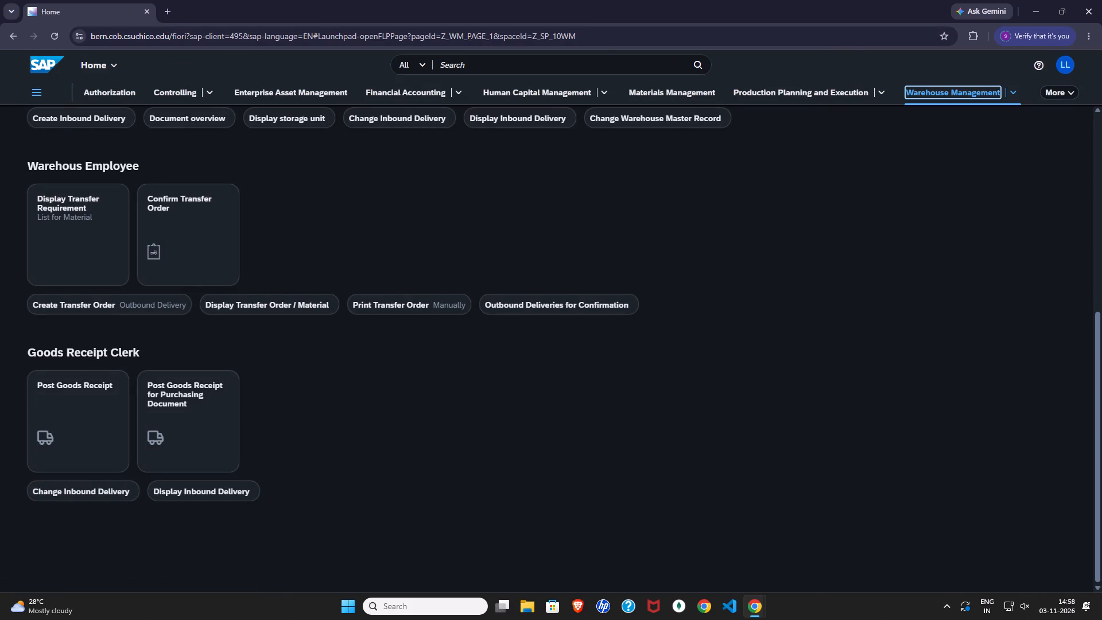
scroll(145, 233, "up", 7)
left_click(216, 418)
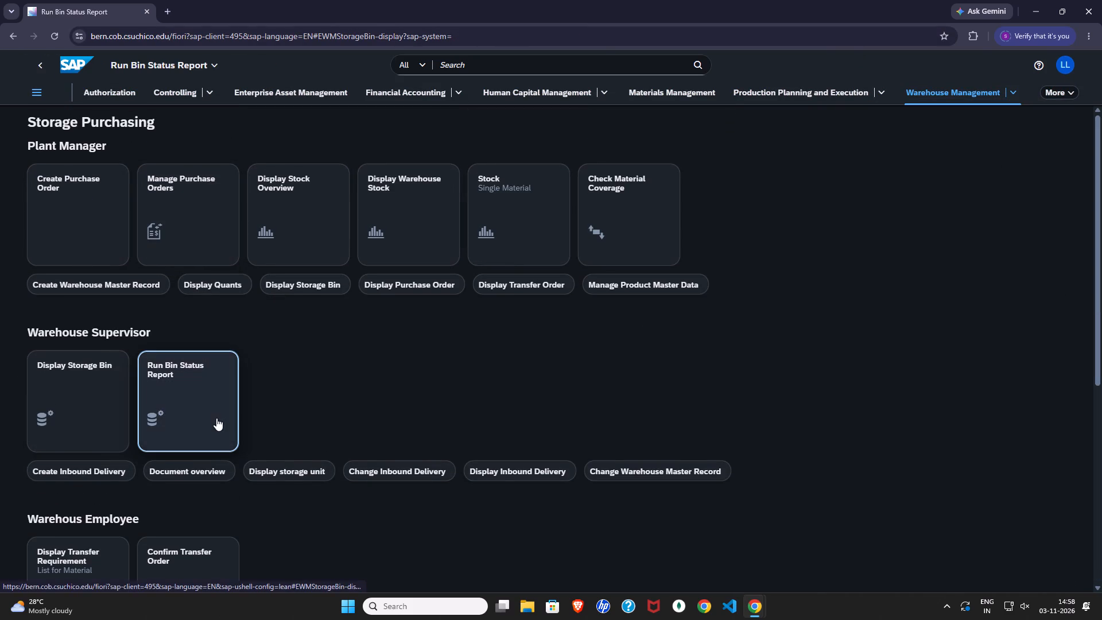
Run the bin status report for warehouse 100 with storage bin stbn*038 and examine the STBN-7-038 entry.
left_click(232, 153)
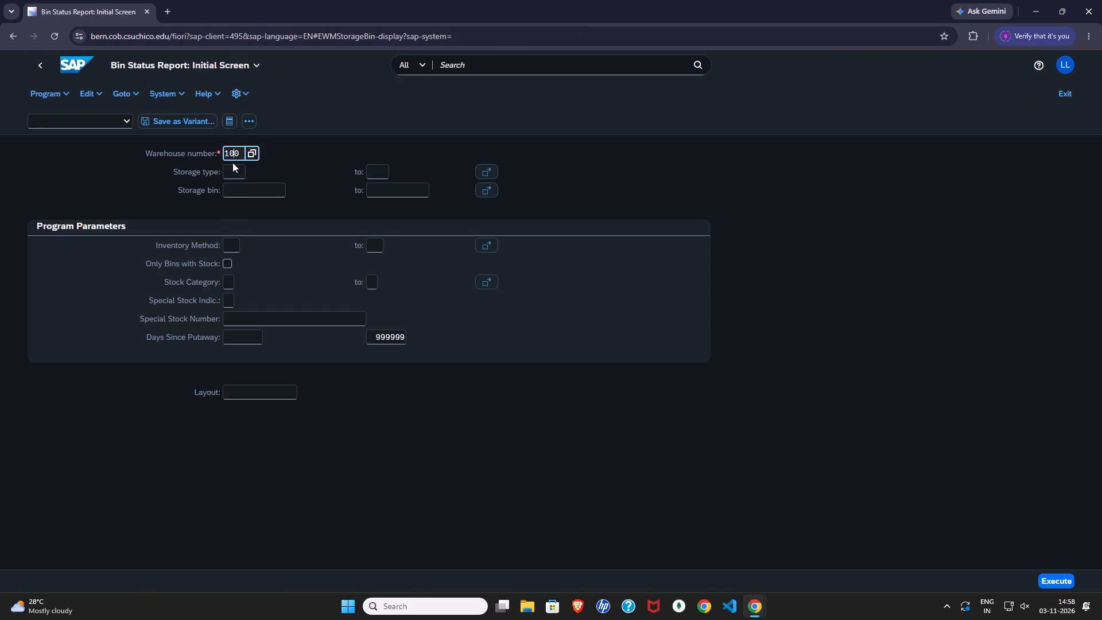
left_click(240, 190)
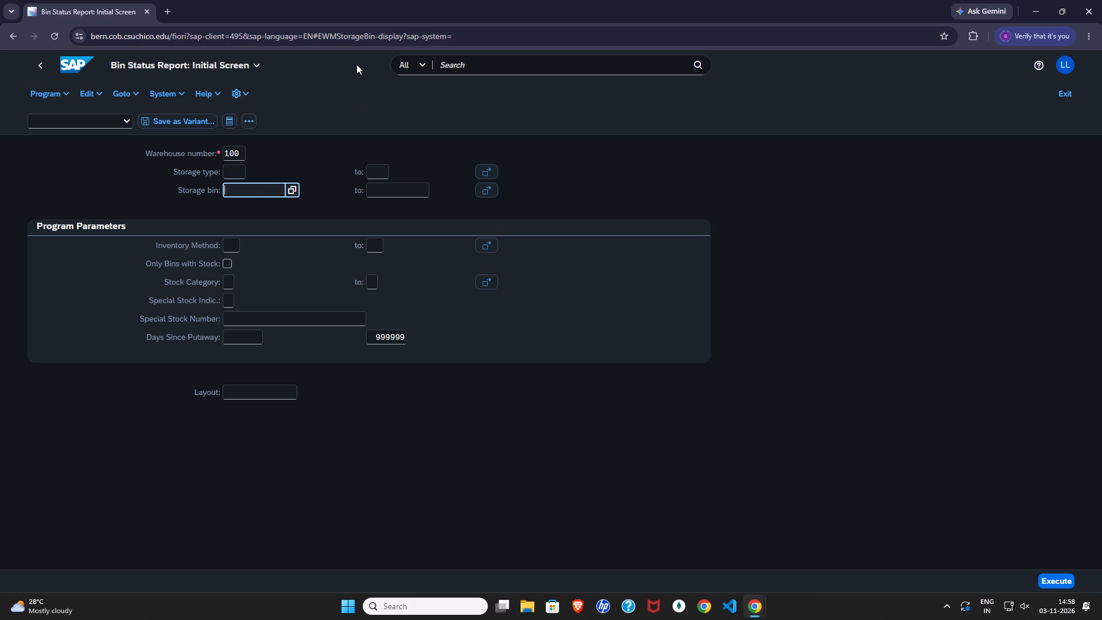
type("stbn")
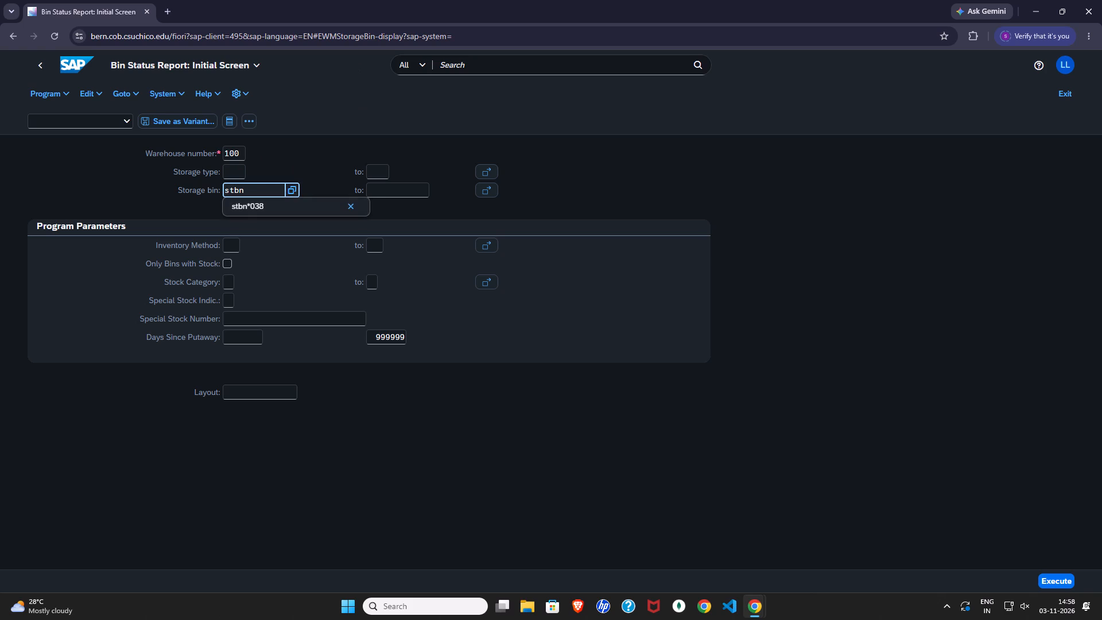
key("shift+asterisk")
key("0")
key("3")
left_click(279, 207)
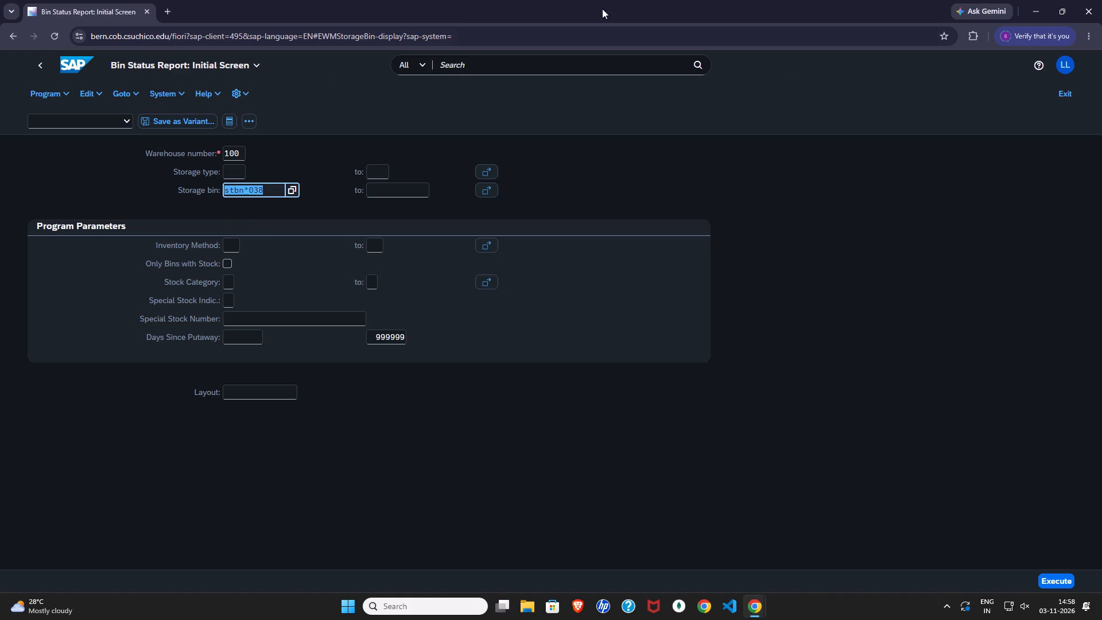
left_click(1054, 580)
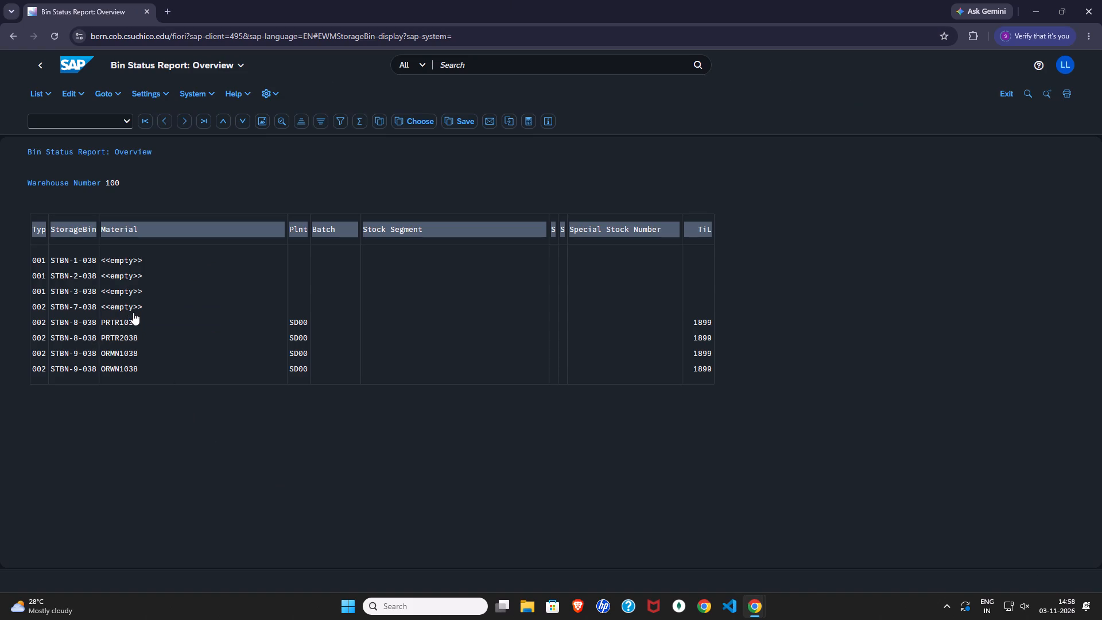
left_click_drag(119, 308, 206, 308)
left_click(214, 307)
left_click(208, 430)
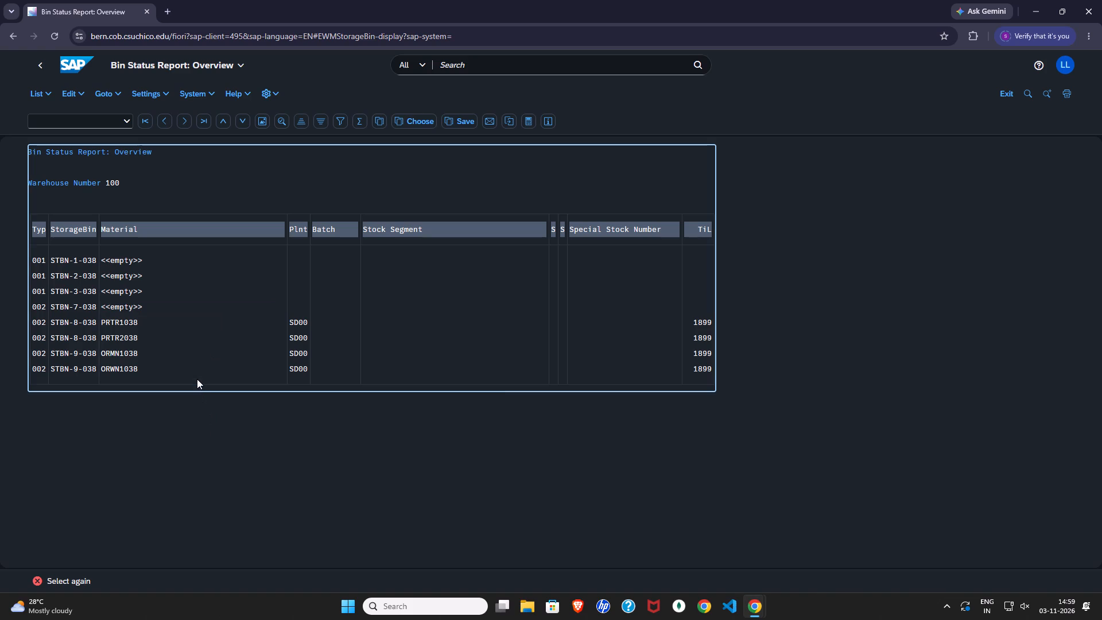
left_click(179, 501)
Leave the bin status report and list the open transfer requirements for material DXTR1038 in warehouse 100, plant SD00.
left_click(38, 64)
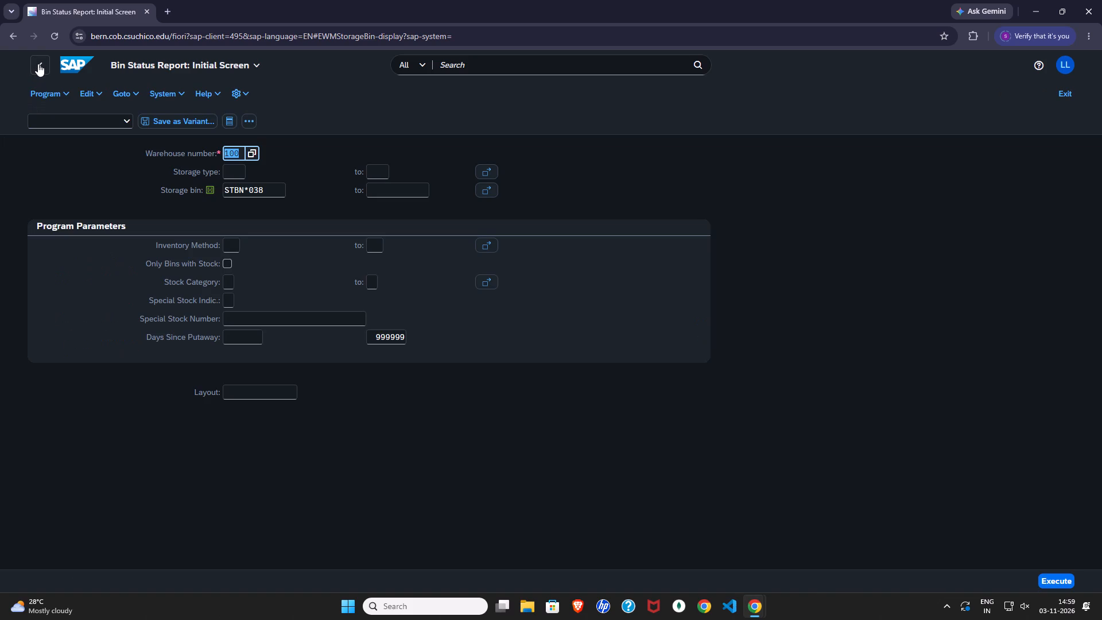
left_click(38, 64)
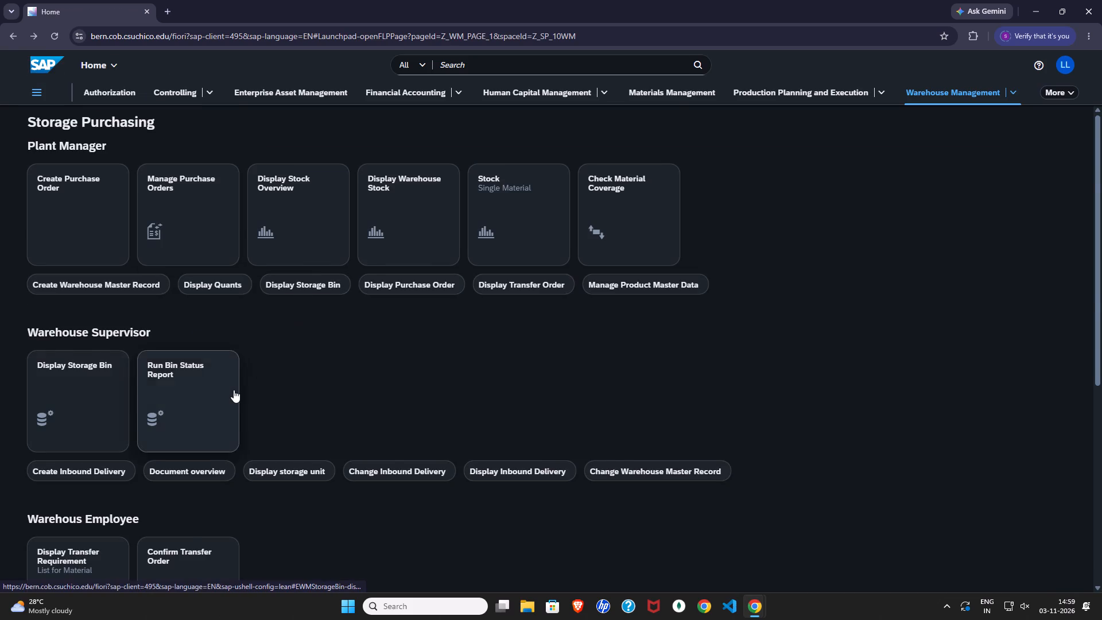
scroll(234, 390, "down", 6)
left_click(55, 190)
left_click(75, 249)
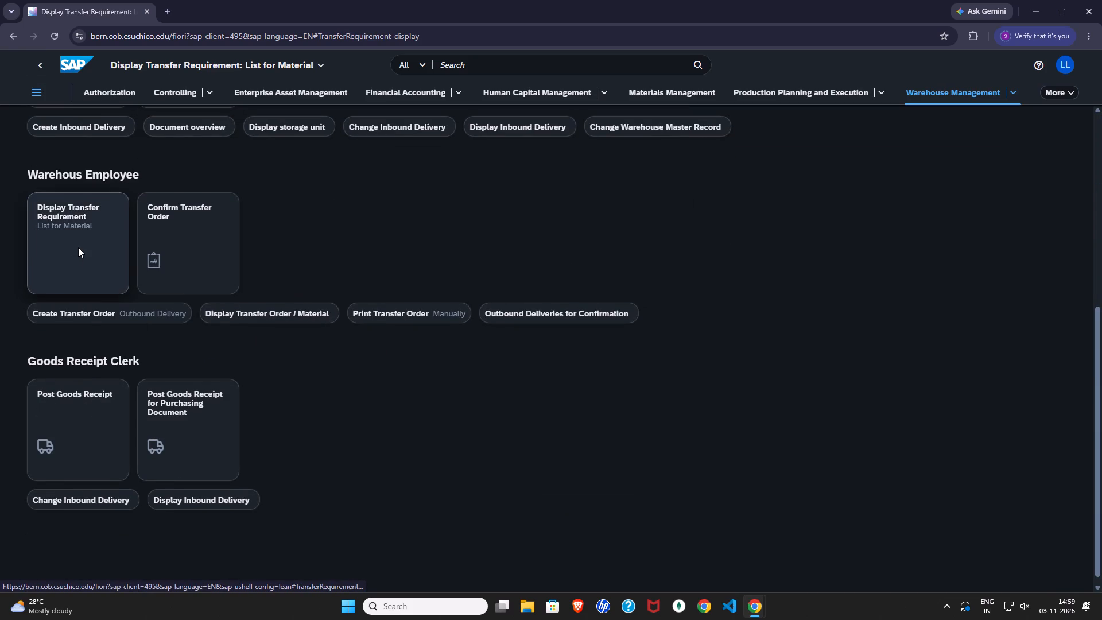
left_click(215, 192)
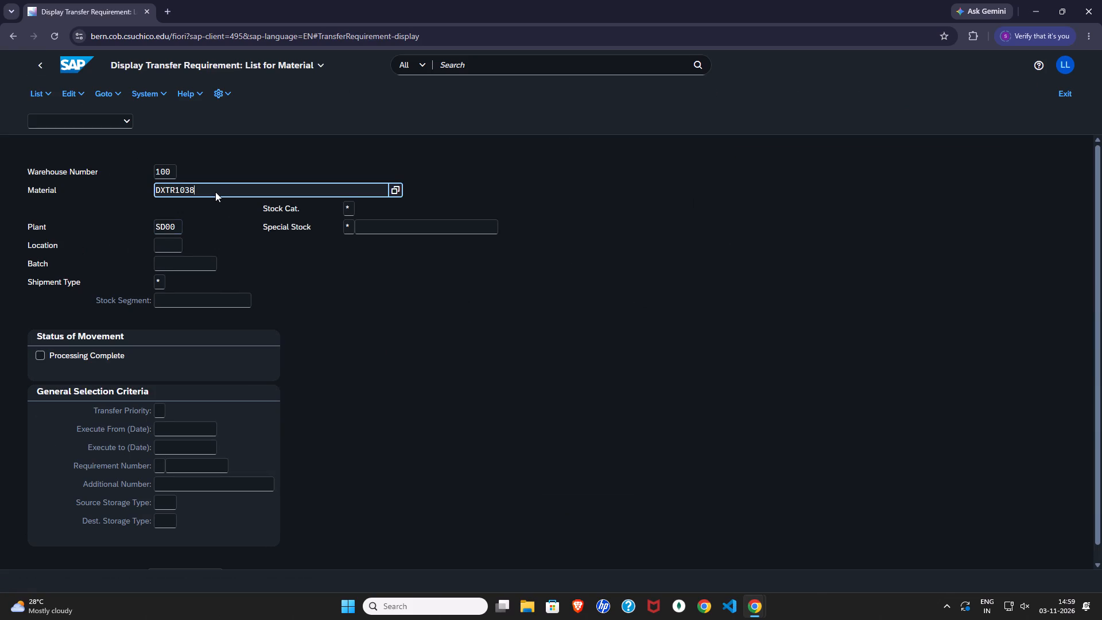
key("Return")
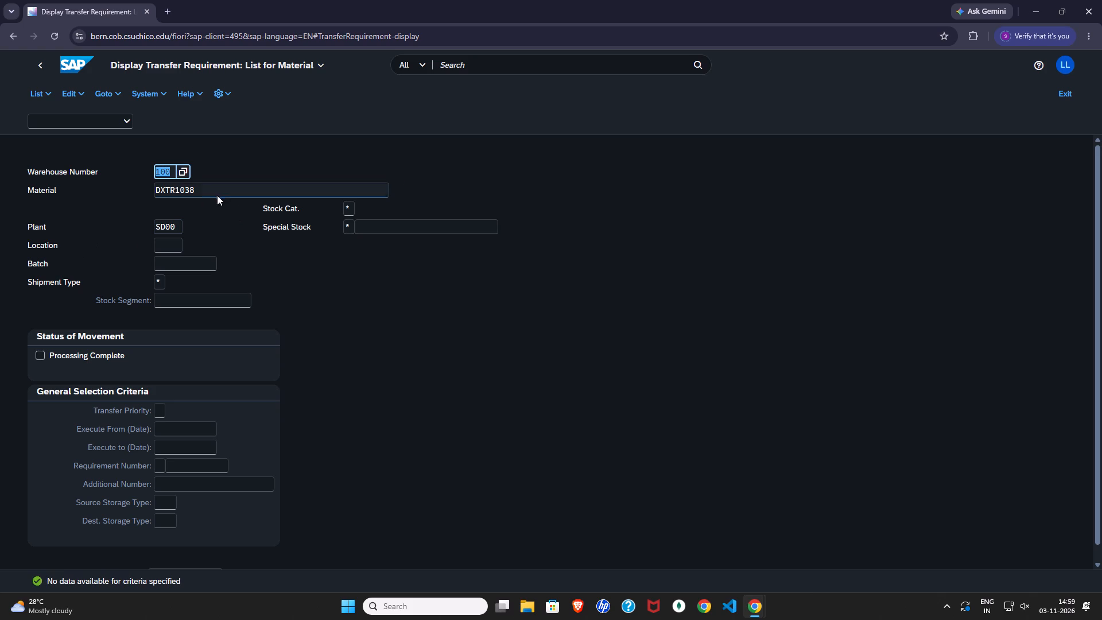
Repeat the transfer requirement search for material DXTR1038 in warehouse 100 with the same criteria.
left_click(211, 189)
left_click(302, 252)
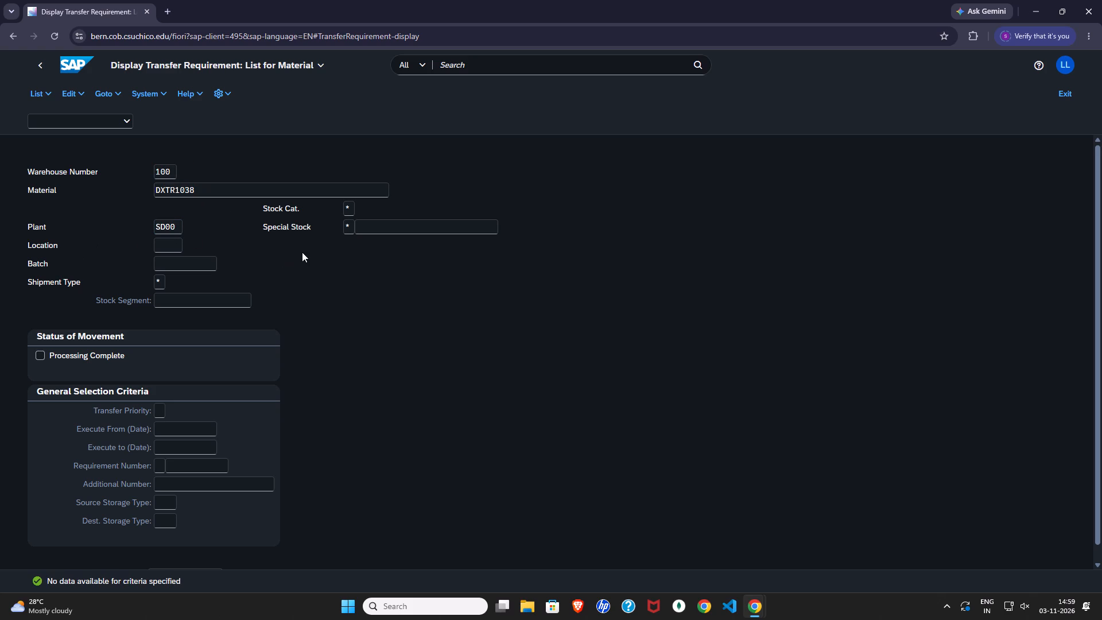
key("Return")
key("Return")
key("Return")
key("Return")
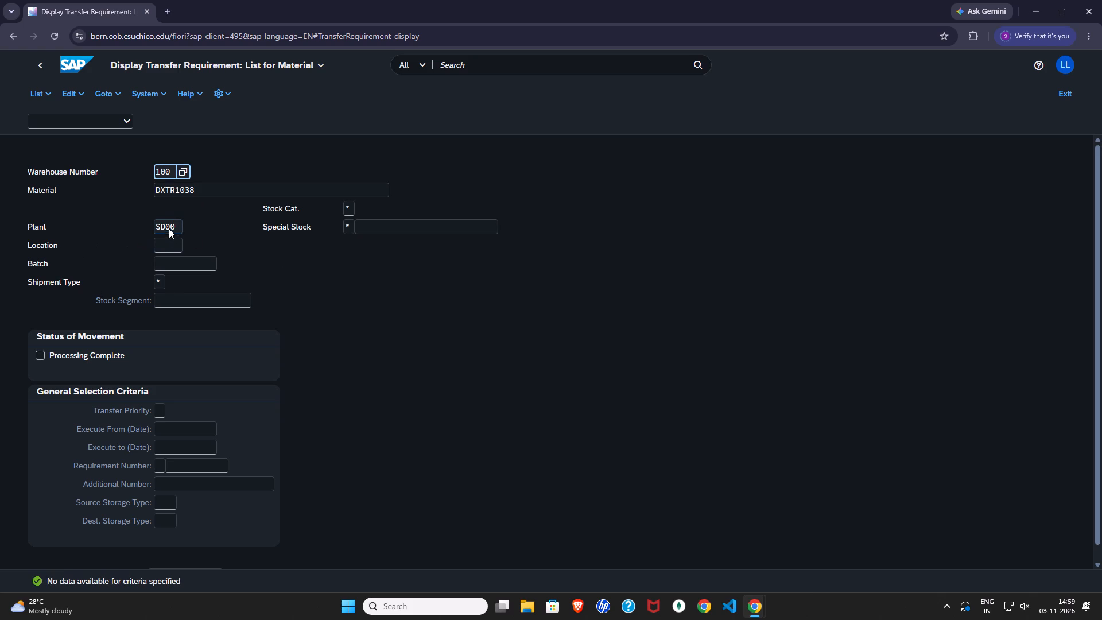
left_click(169, 228)
left_click(173, 226)
key("Return")
key("Return")
key("Return")
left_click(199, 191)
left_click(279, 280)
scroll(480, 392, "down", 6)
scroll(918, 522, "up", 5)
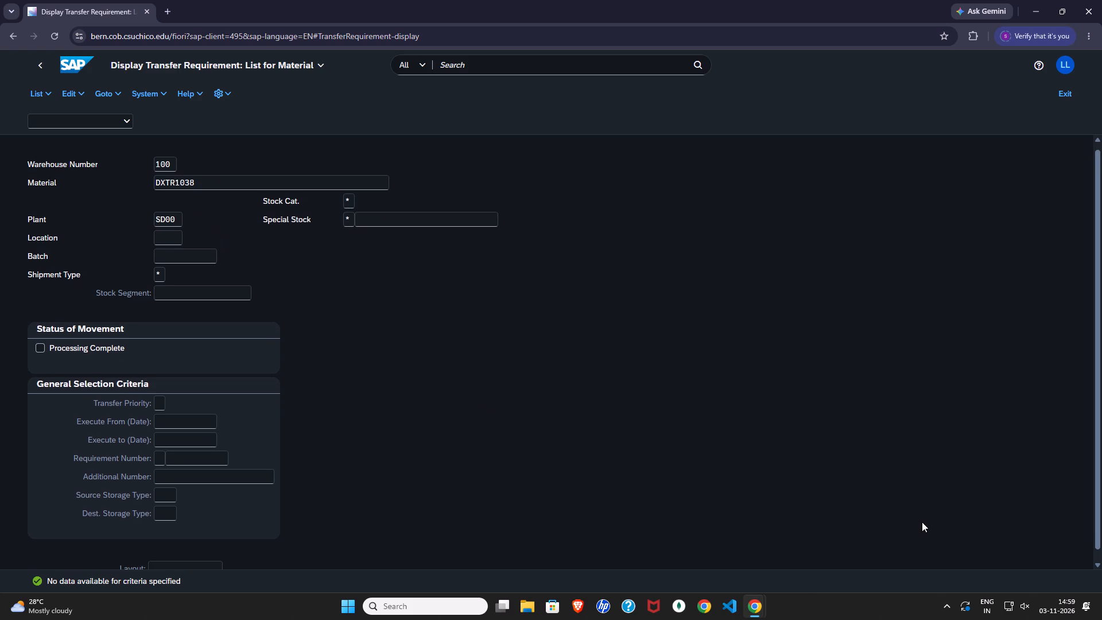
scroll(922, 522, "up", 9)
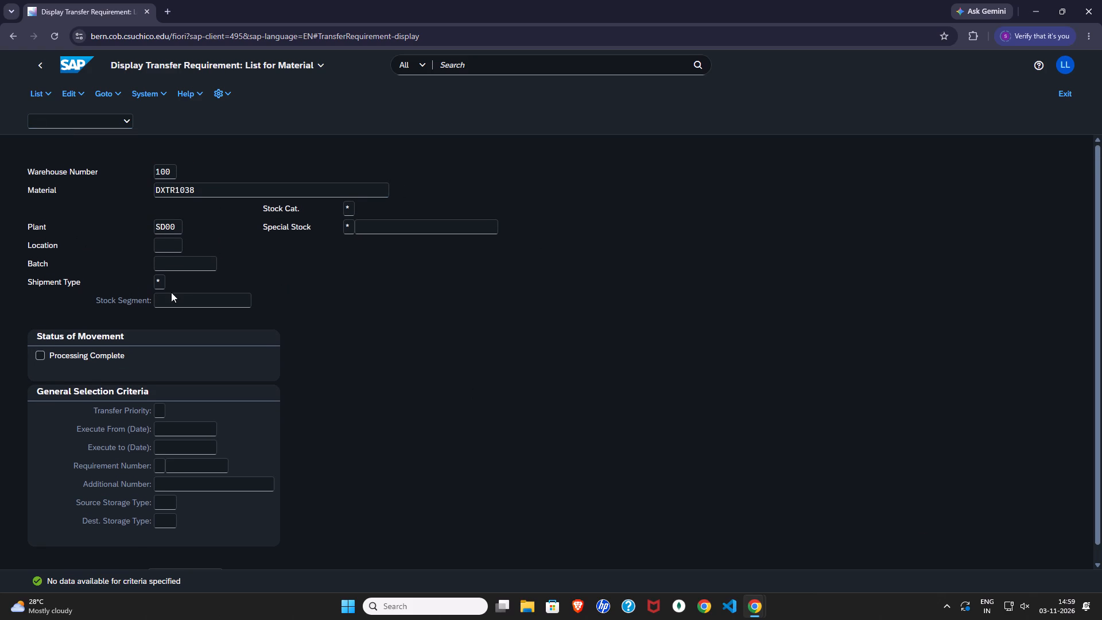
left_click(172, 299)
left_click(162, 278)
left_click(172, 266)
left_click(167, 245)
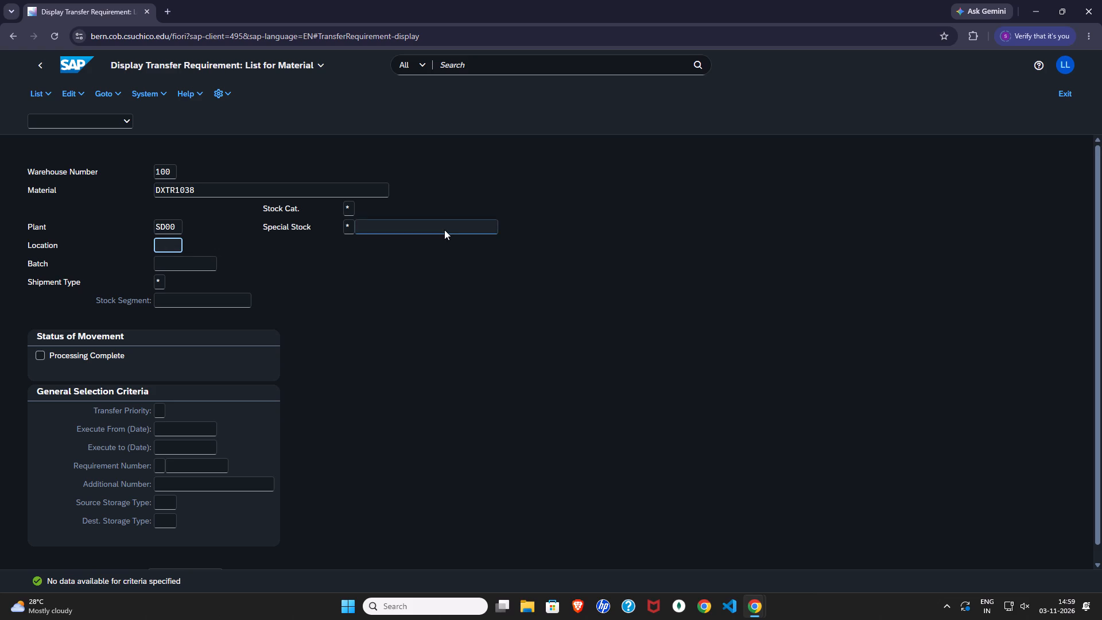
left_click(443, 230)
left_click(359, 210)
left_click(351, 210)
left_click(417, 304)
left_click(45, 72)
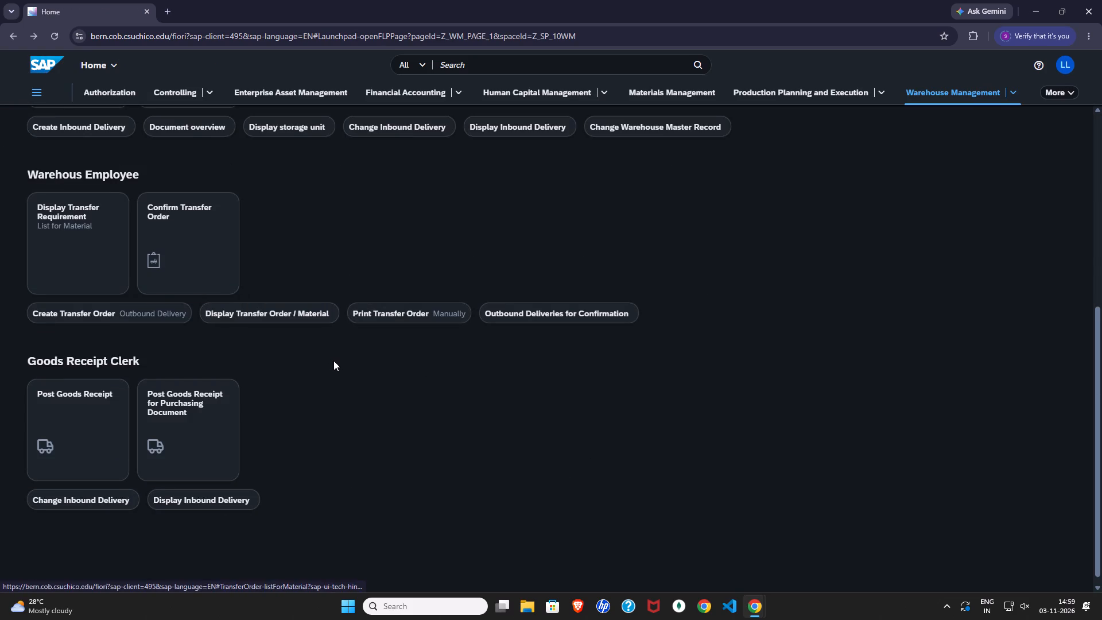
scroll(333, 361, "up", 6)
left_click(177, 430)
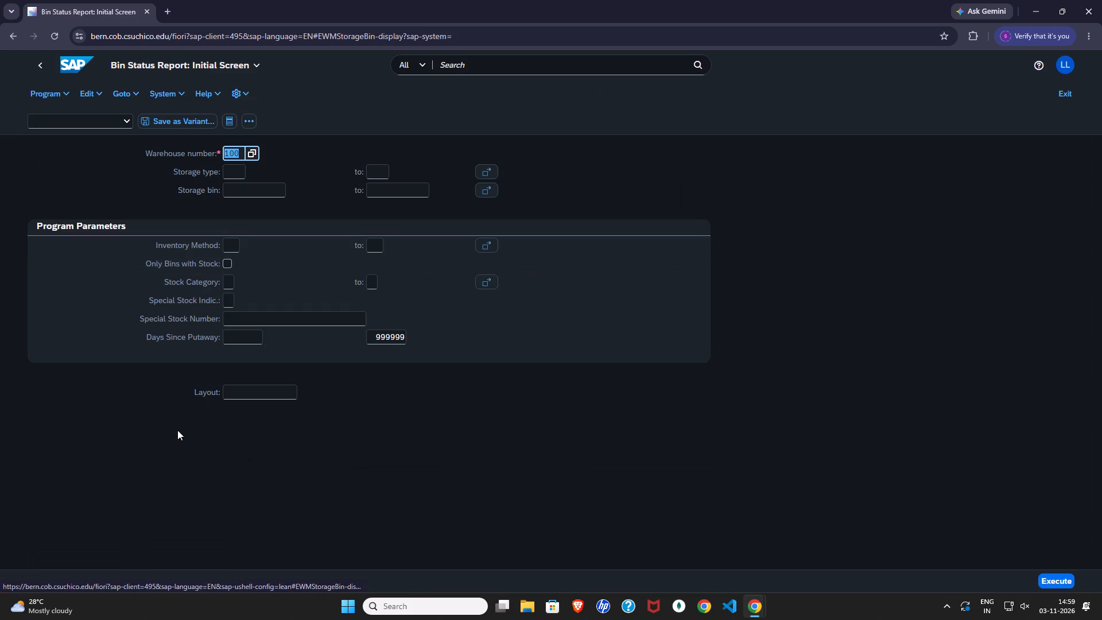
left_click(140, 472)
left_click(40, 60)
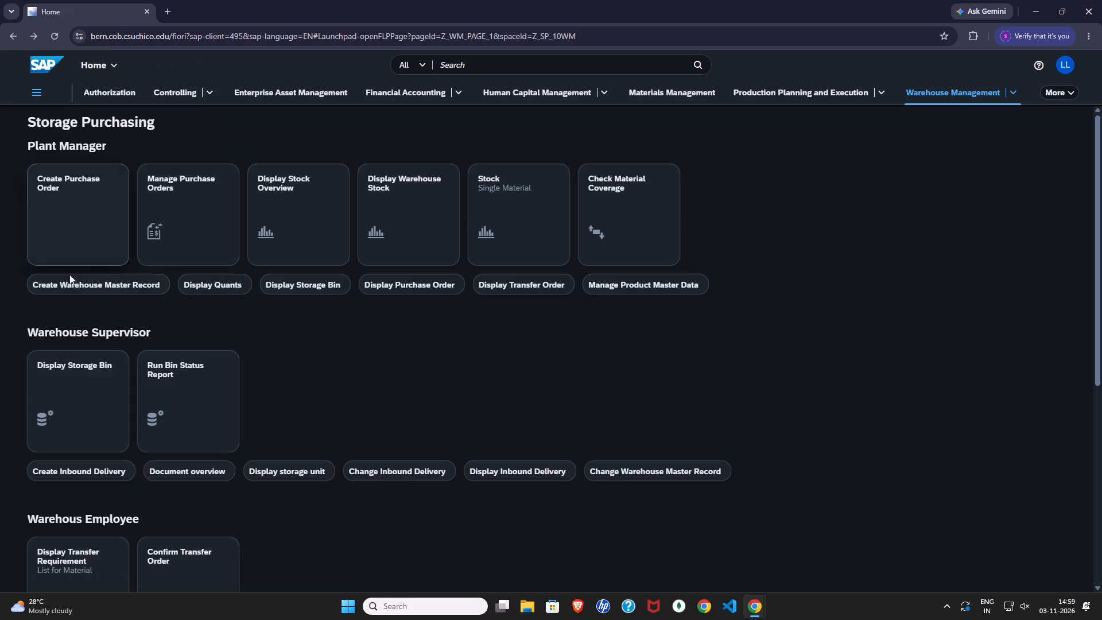
Open Display Storage Bin for STBN-7-038, storage type 002, in warehouse 100 and examine the bin's capacity, status and stock.
left_click(63, 395)
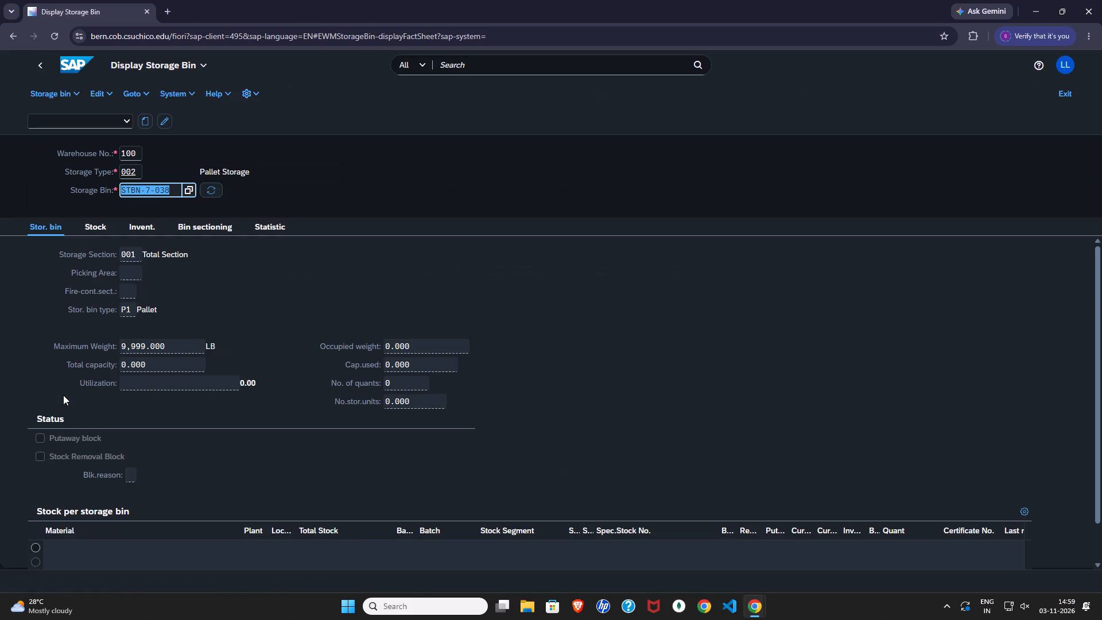
left_click(173, 193)
scroll(225, 257, "down", 2)
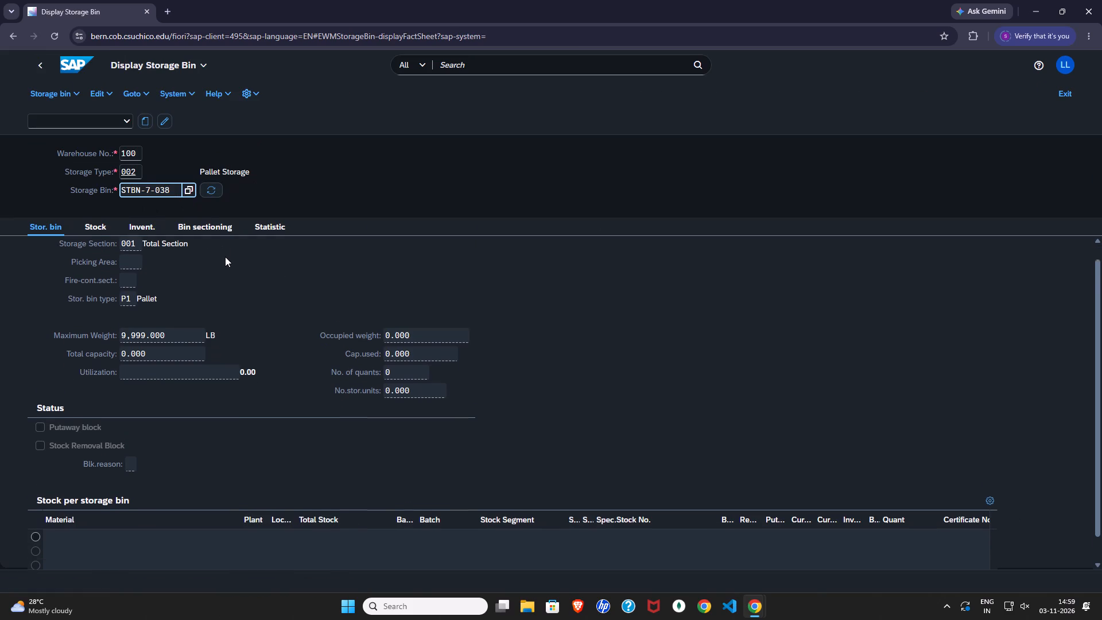
scroll(225, 257, "down", 2)
scroll(225, 257, "up", 4)
key("Return")
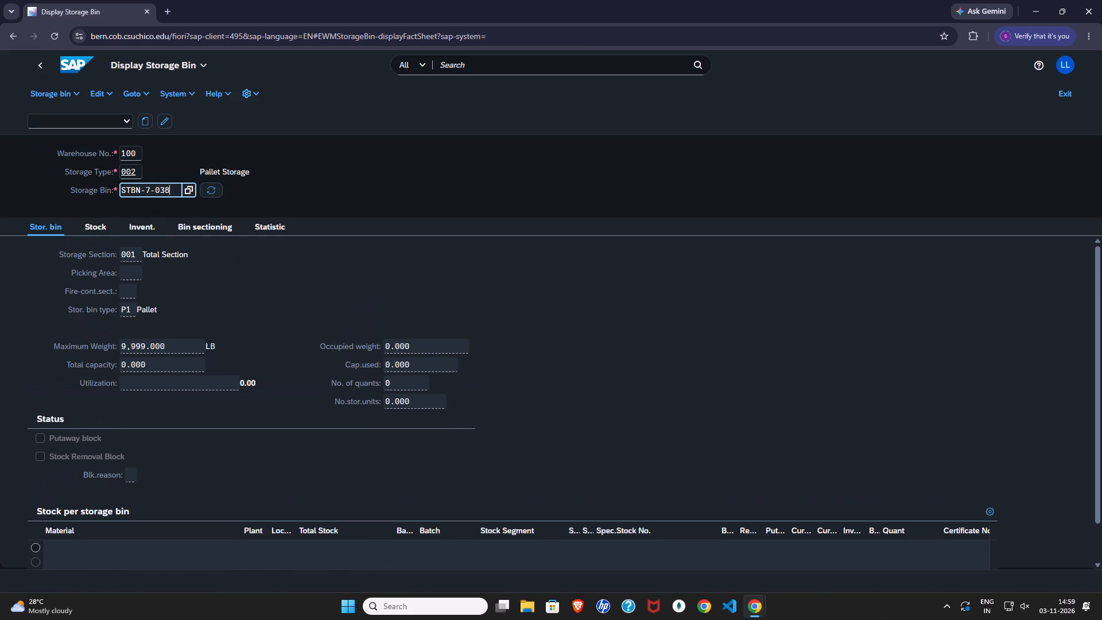
key("Return")
key("Return")
Leave the storage bin display and run the bin status report for warehouse 100 with storage bin stbn*038.
left_click(38, 67)
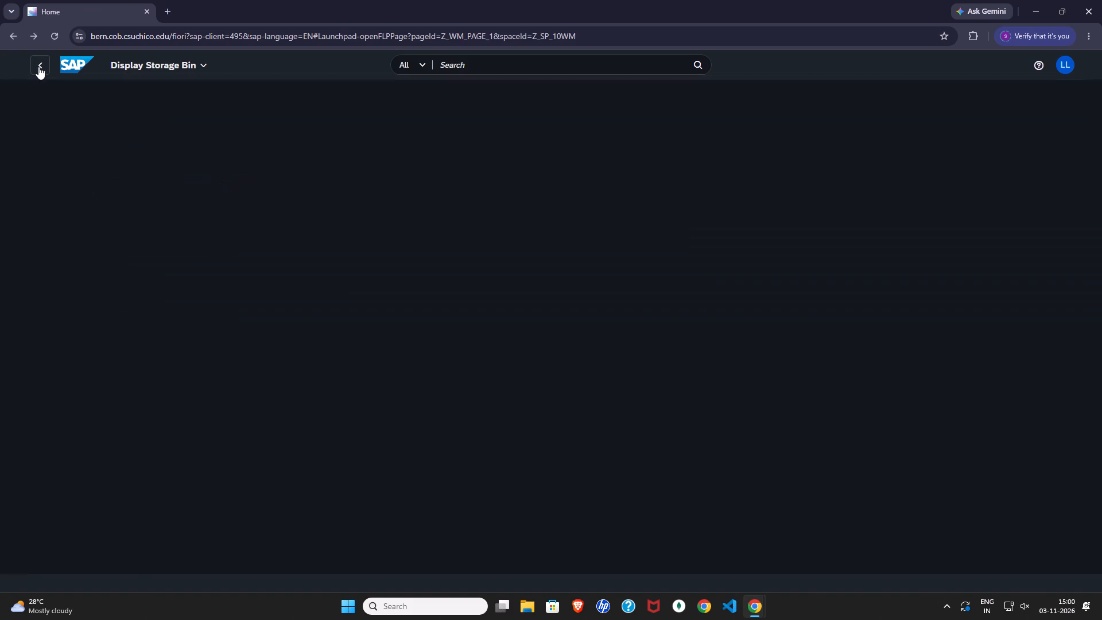
left_click(222, 396)
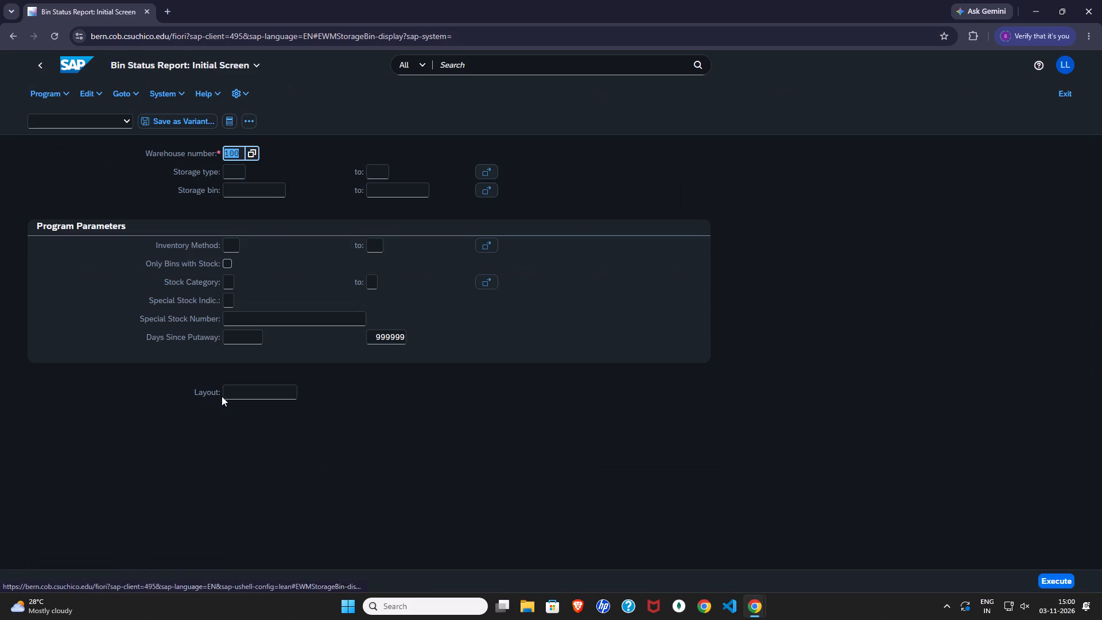
left_click(226, 181)
left_click(228, 172)
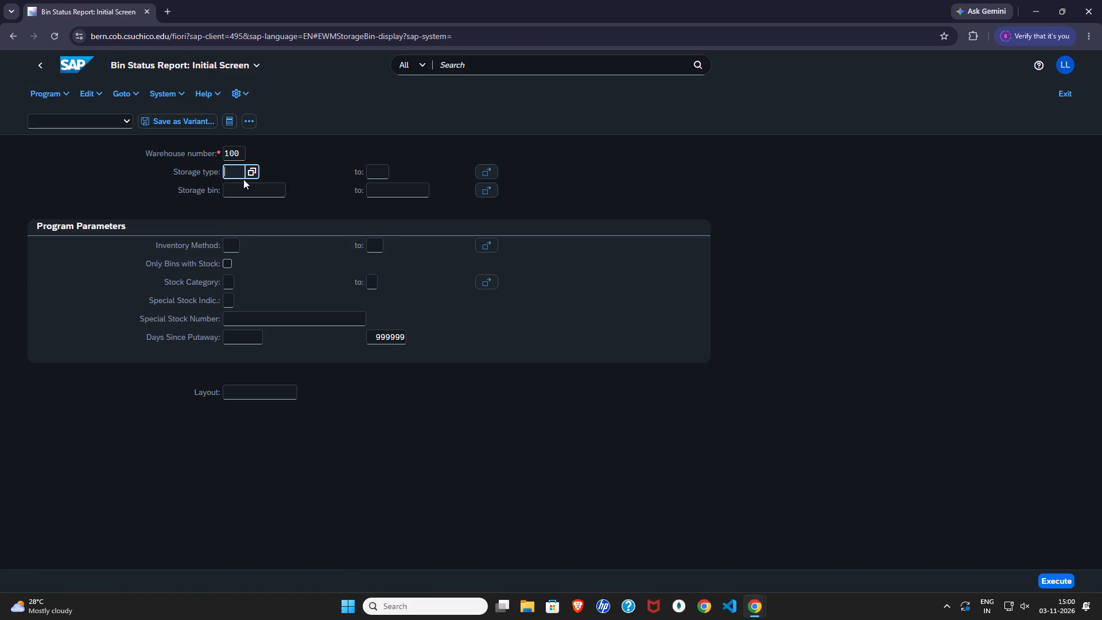
left_click(251, 170)
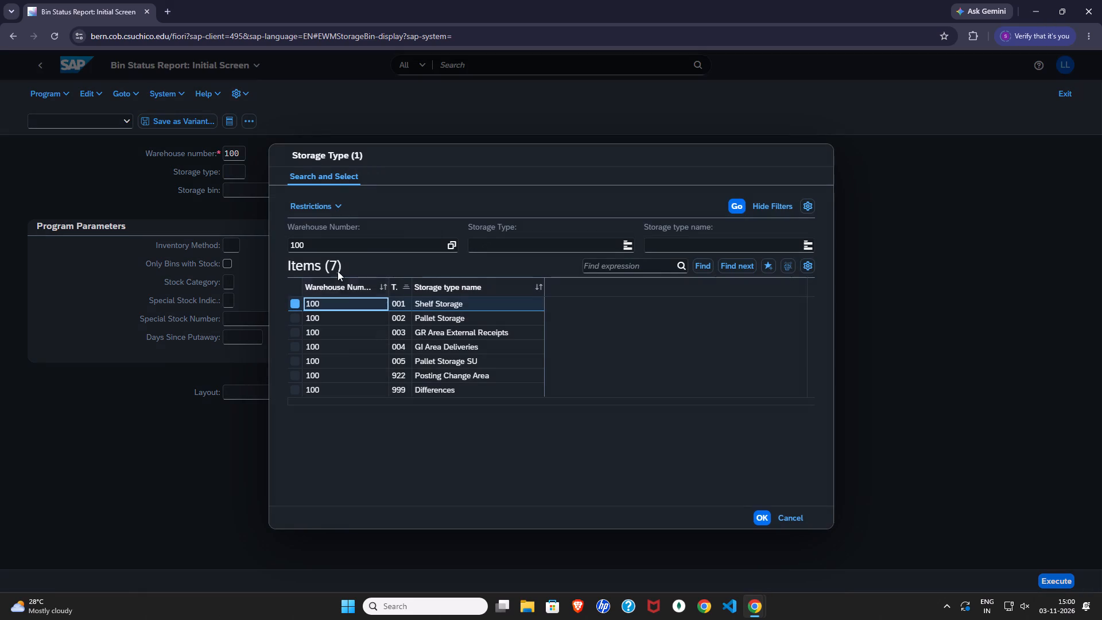
left_click(793, 516)
left_click(273, 196)
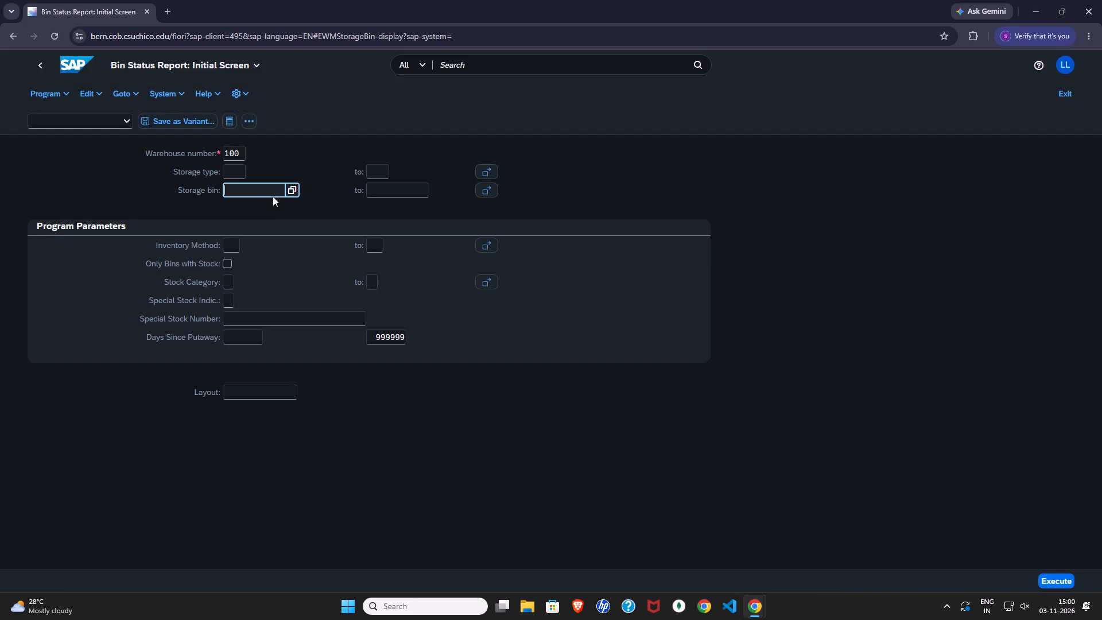
left_click(294, 192)
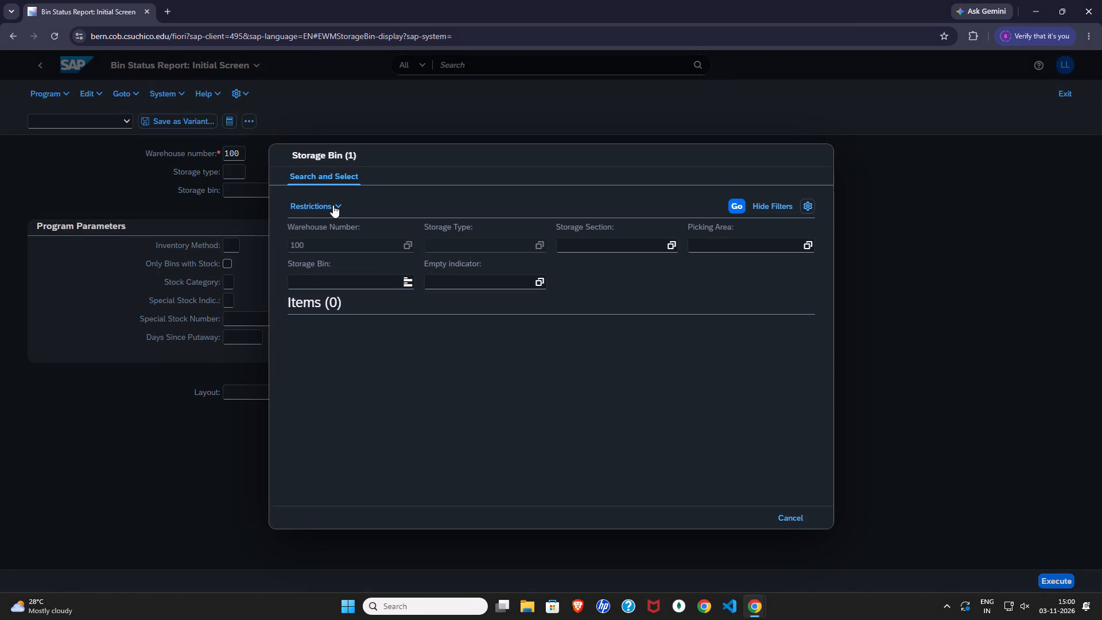
left_click(801, 522)
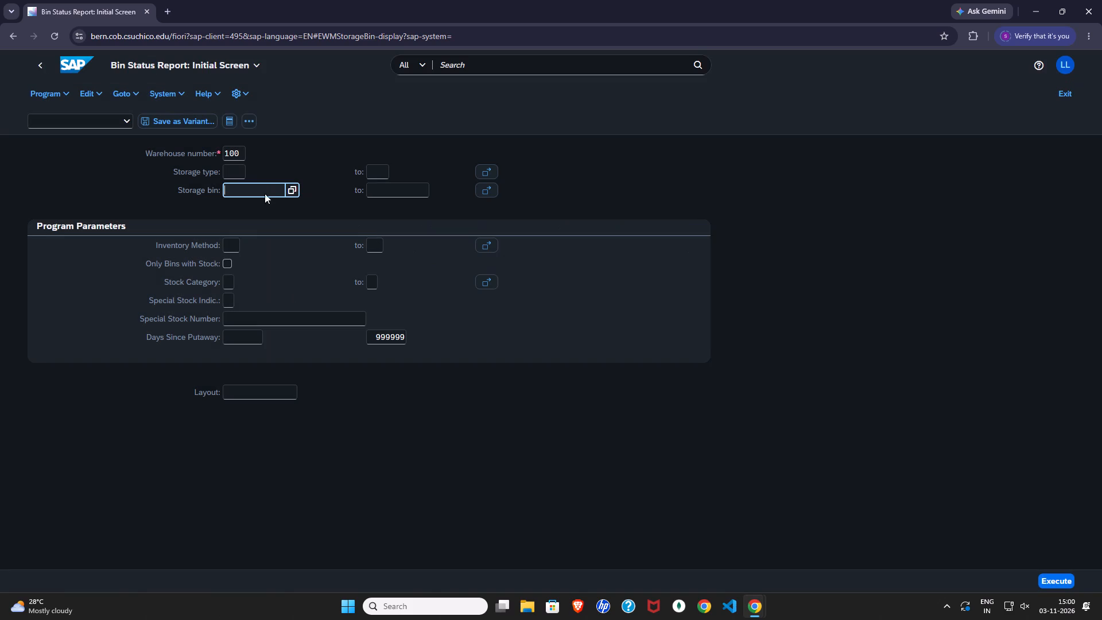
type("st")
left_click(286, 210)
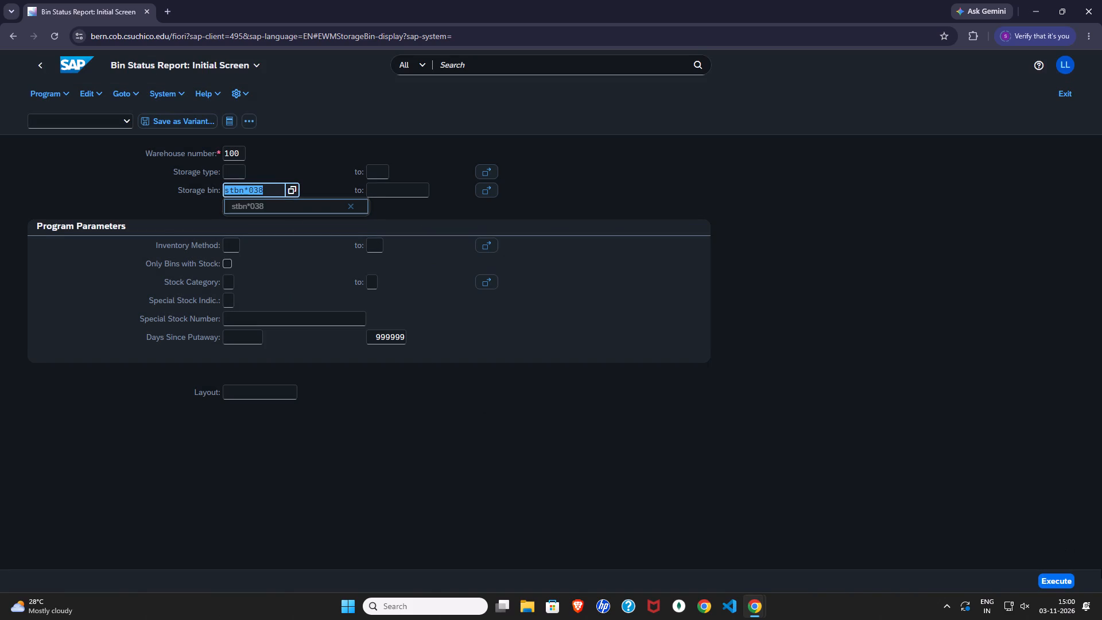
left_click(1058, 578)
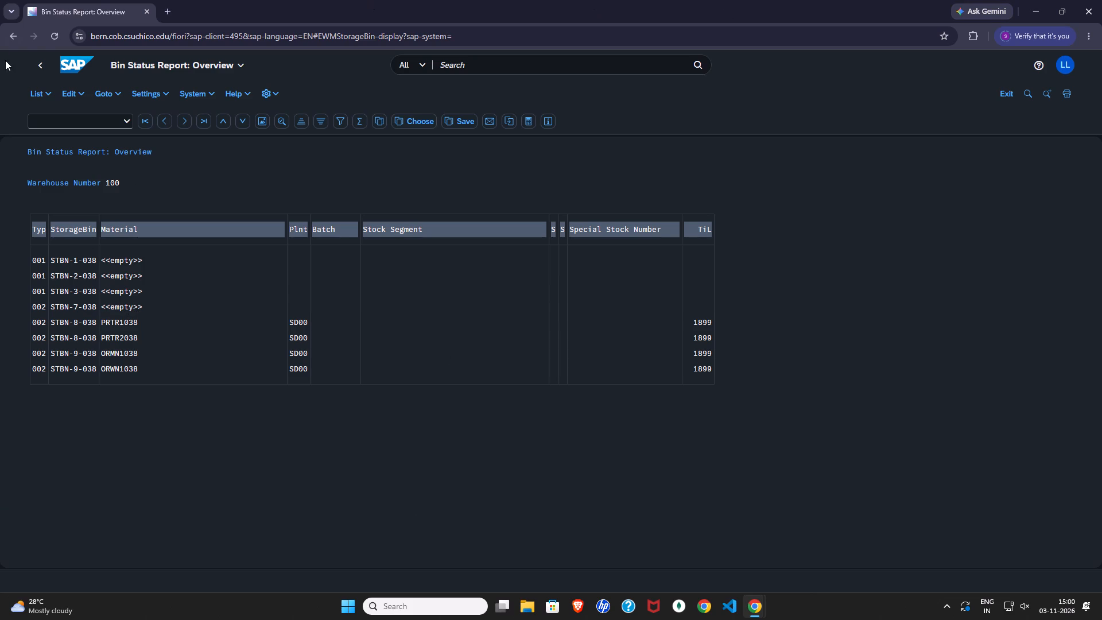
Rerun the bin status report from the Warehouse Management space for warehouse 100, storage bin stbn*038, and open bin STBN-7-038's details.
left_click(75, 70)
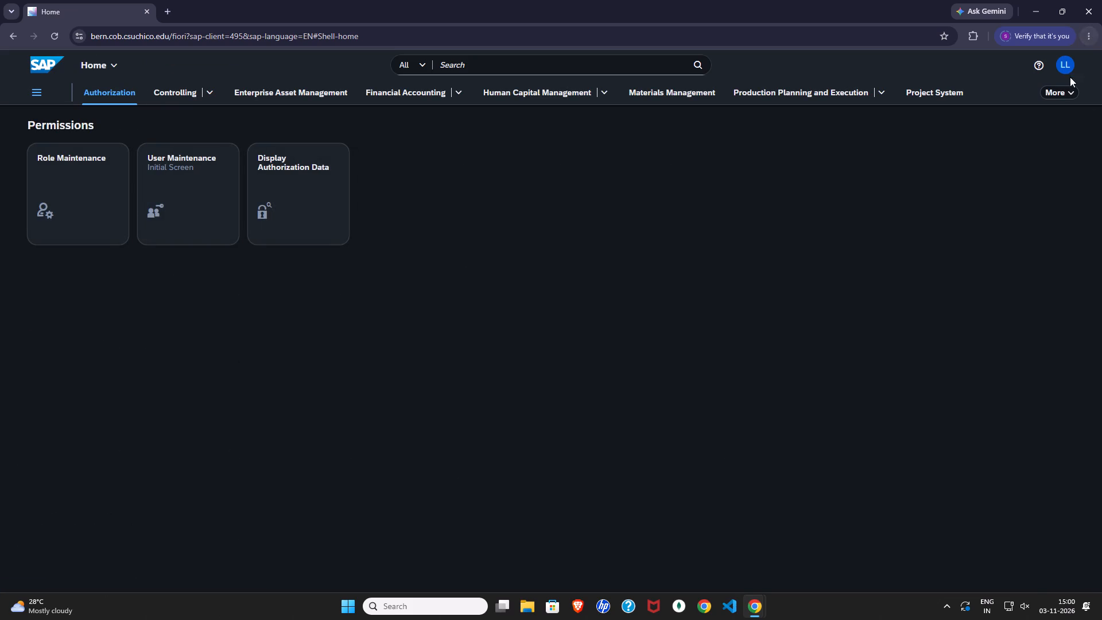
left_click(1065, 94)
left_click(1027, 177)
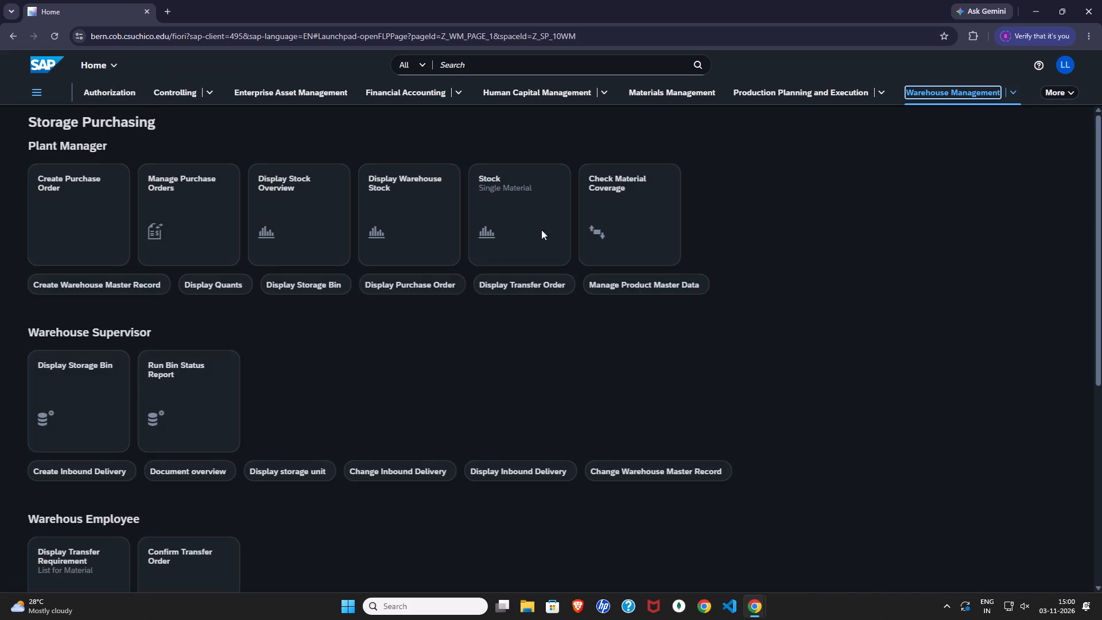
left_click(218, 384)
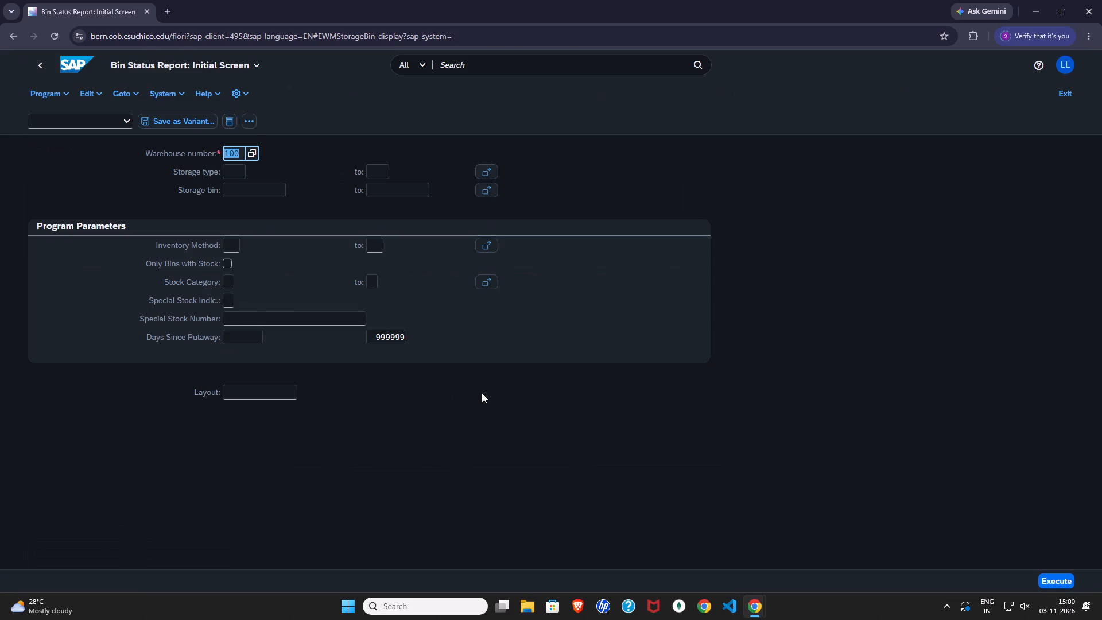
left_click(242, 188)
type("stb")
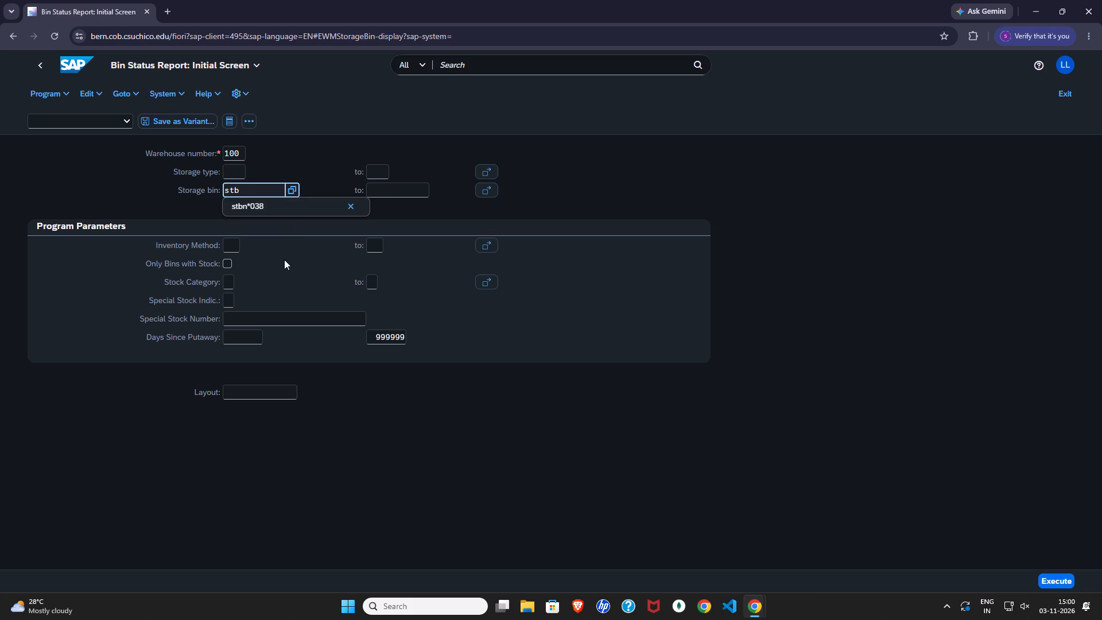
left_click(263, 208)
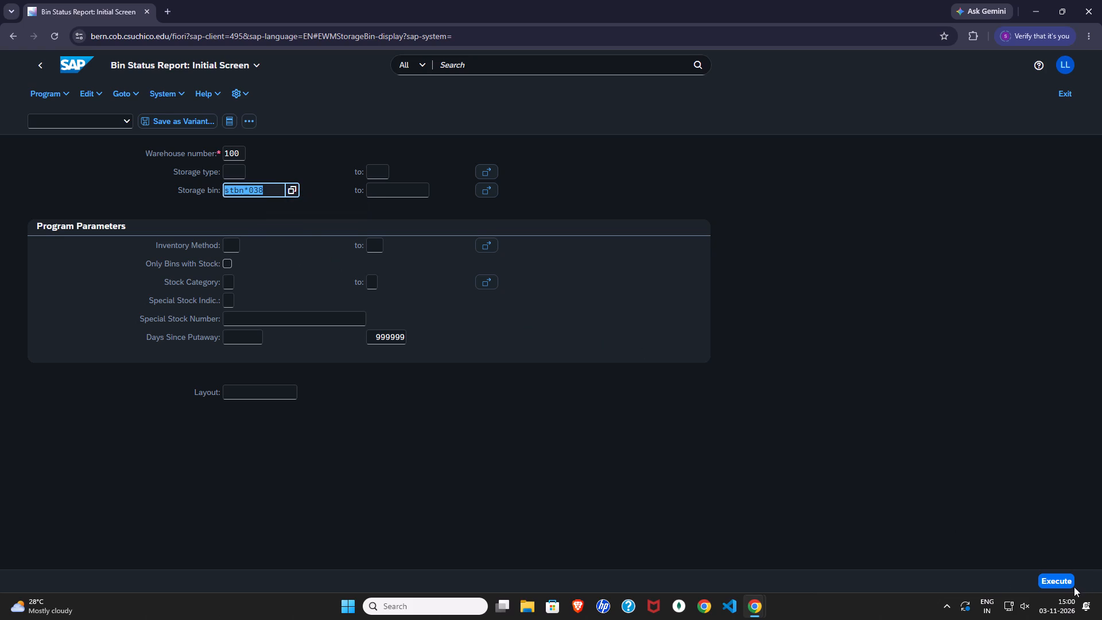
left_click(1061, 584)
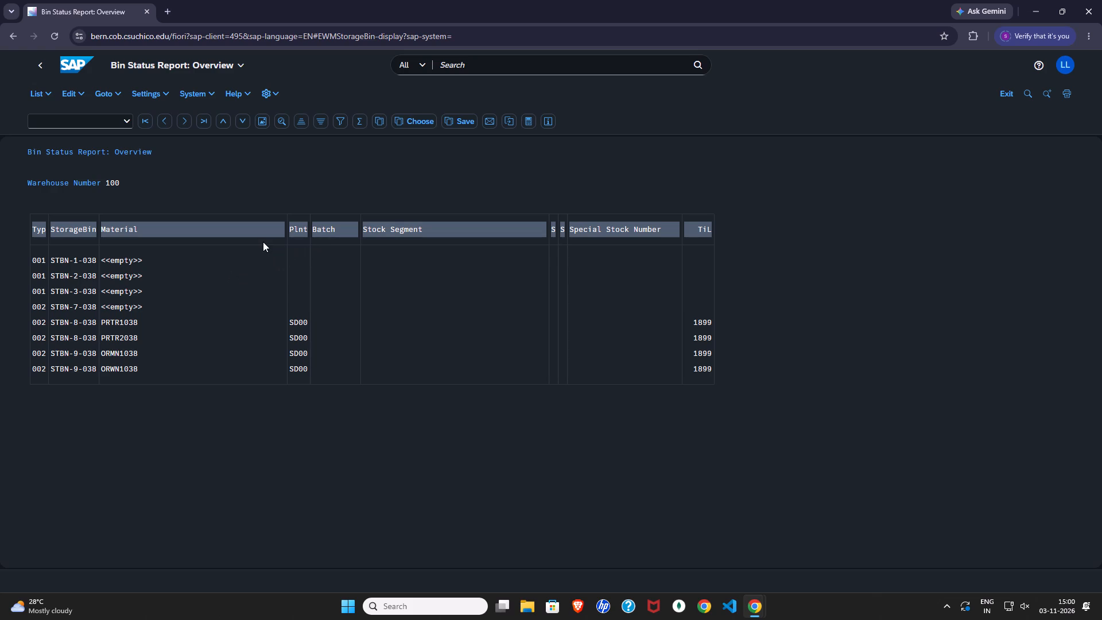
double_click(60, 308)
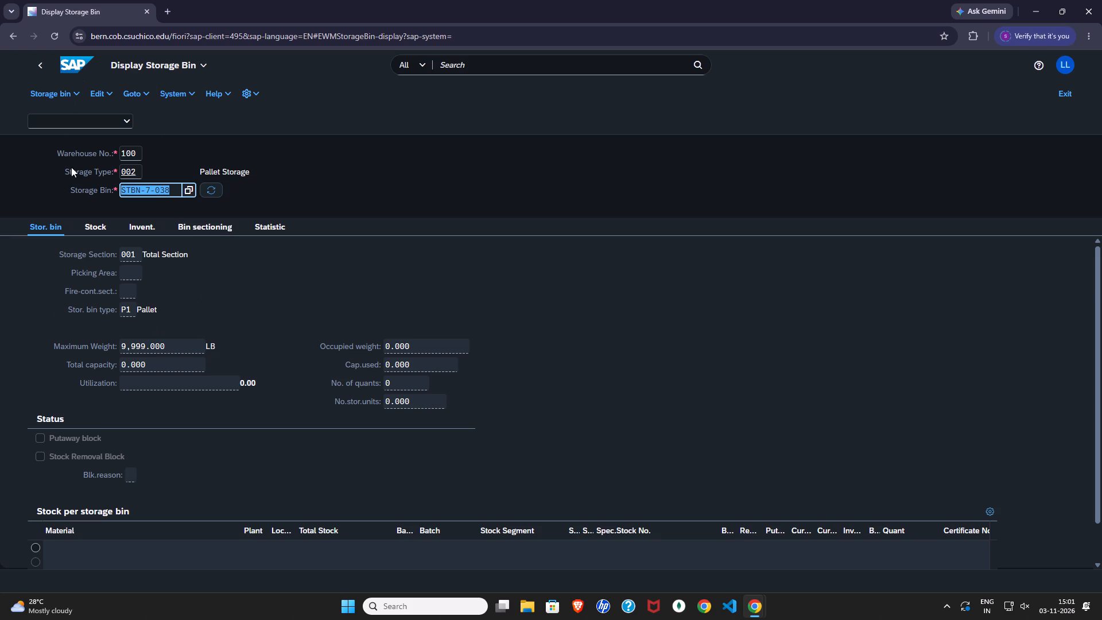
Leave the storage bin display and open Display Transfer Requirement: List for Material from the Warehouse Management space.
left_click(74, 65)
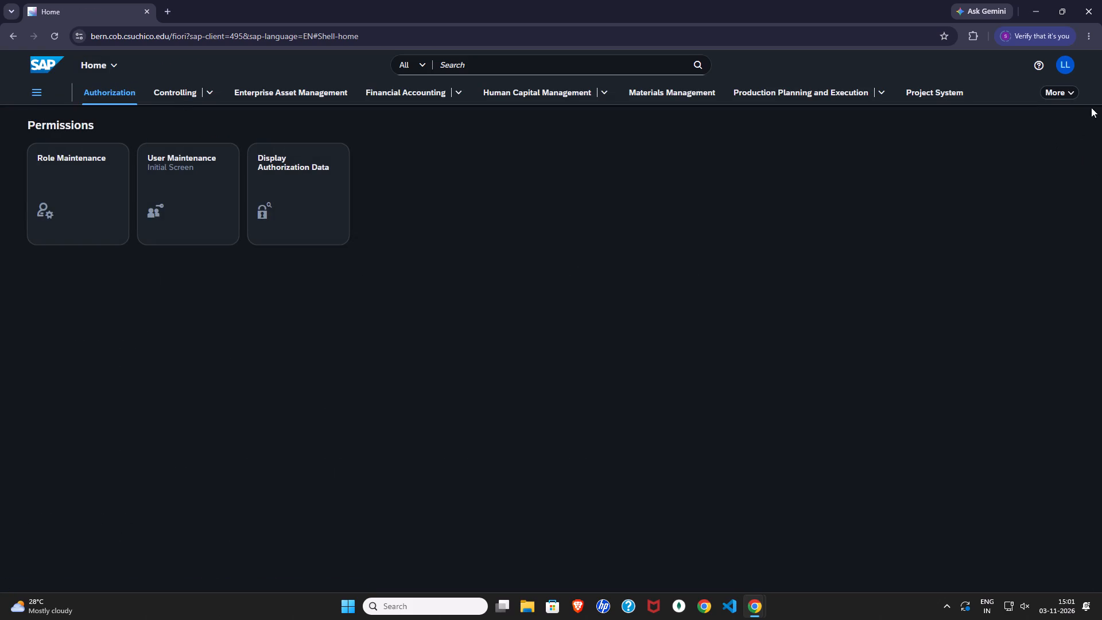
left_click(1068, 92)
left_click(1012, 179)
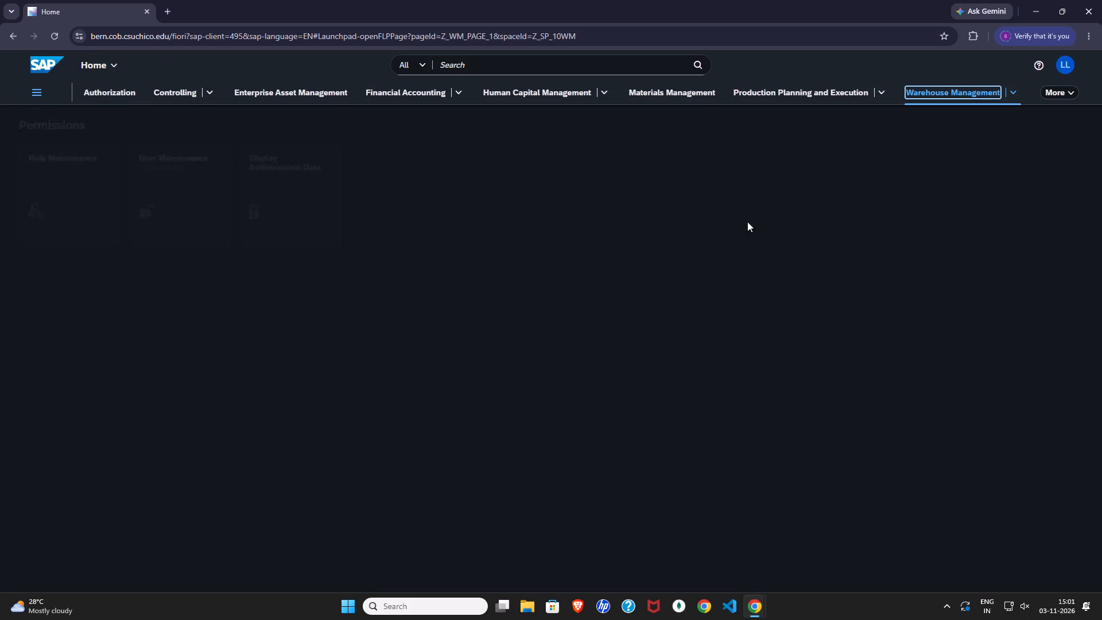
scroll(323, 396, "down", 4)
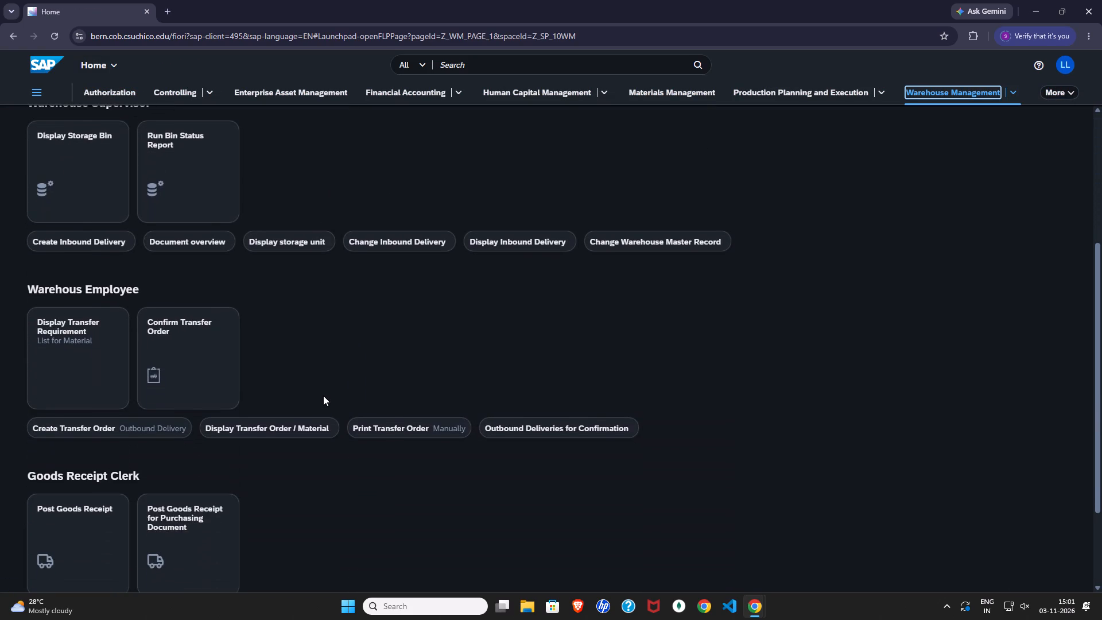
scroll(323, 396, "up", 4)
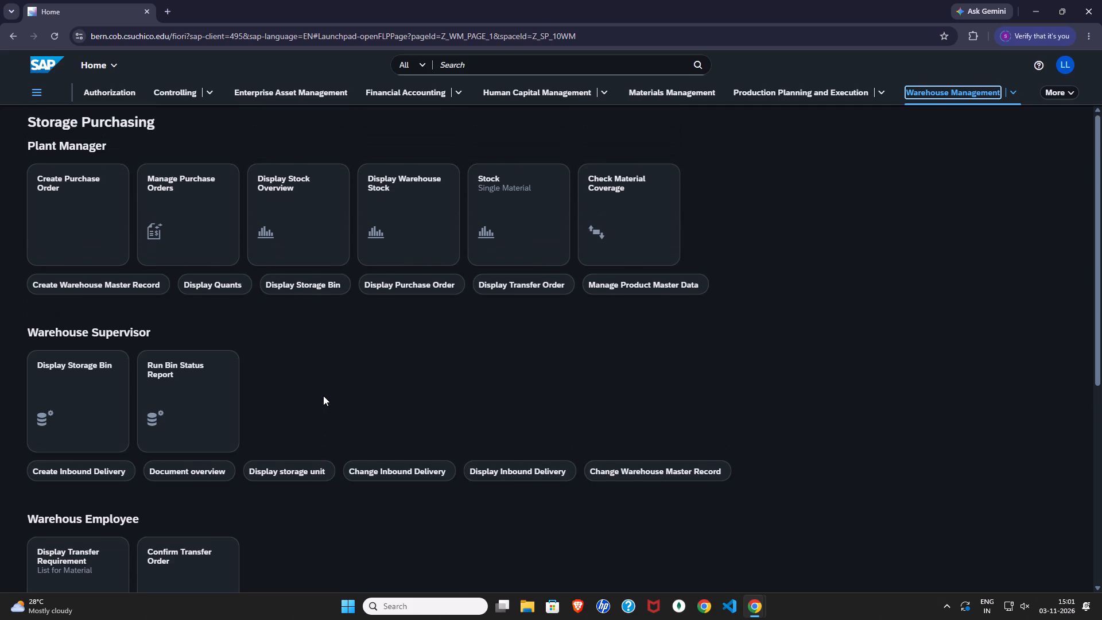
scroll(323, 396, "down", 2)
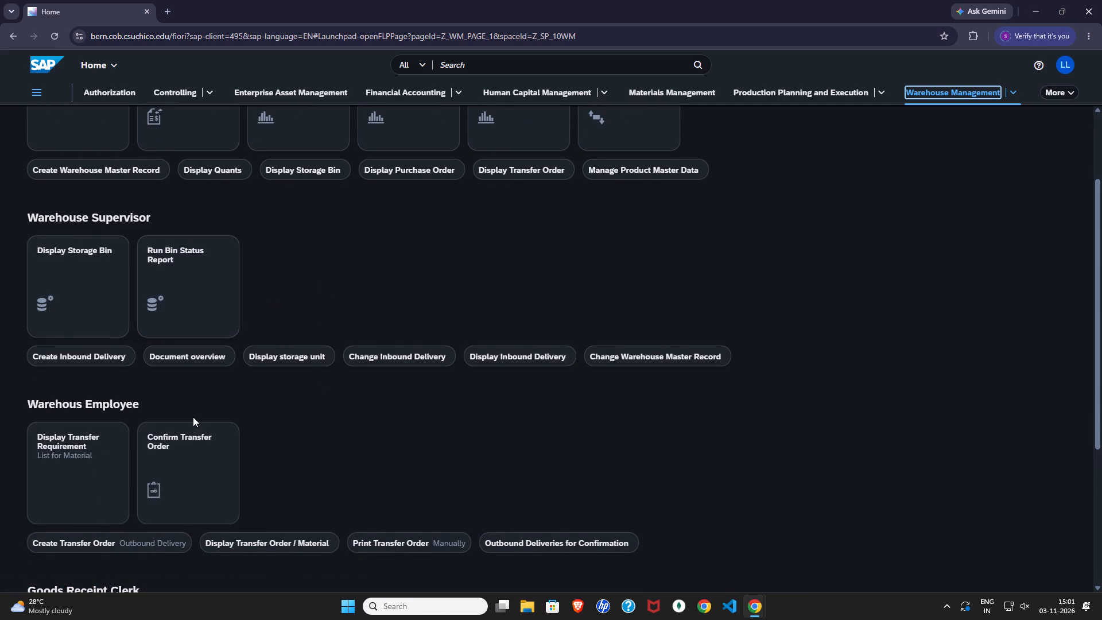
scroll(216, 417, "down", 3)
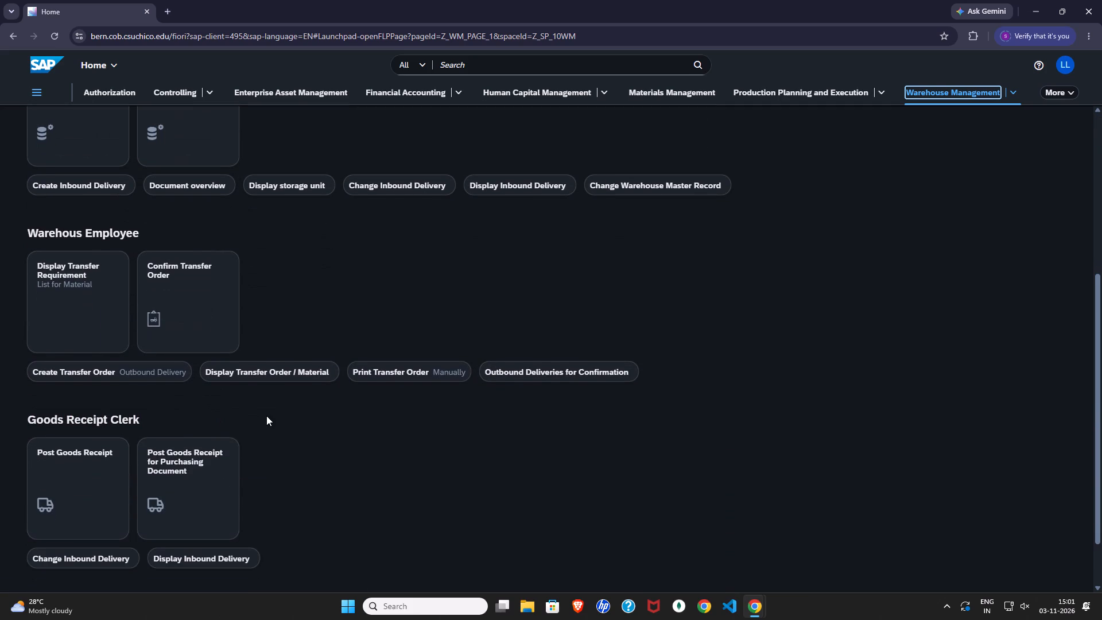
scroll(269, 417, "up", 2)
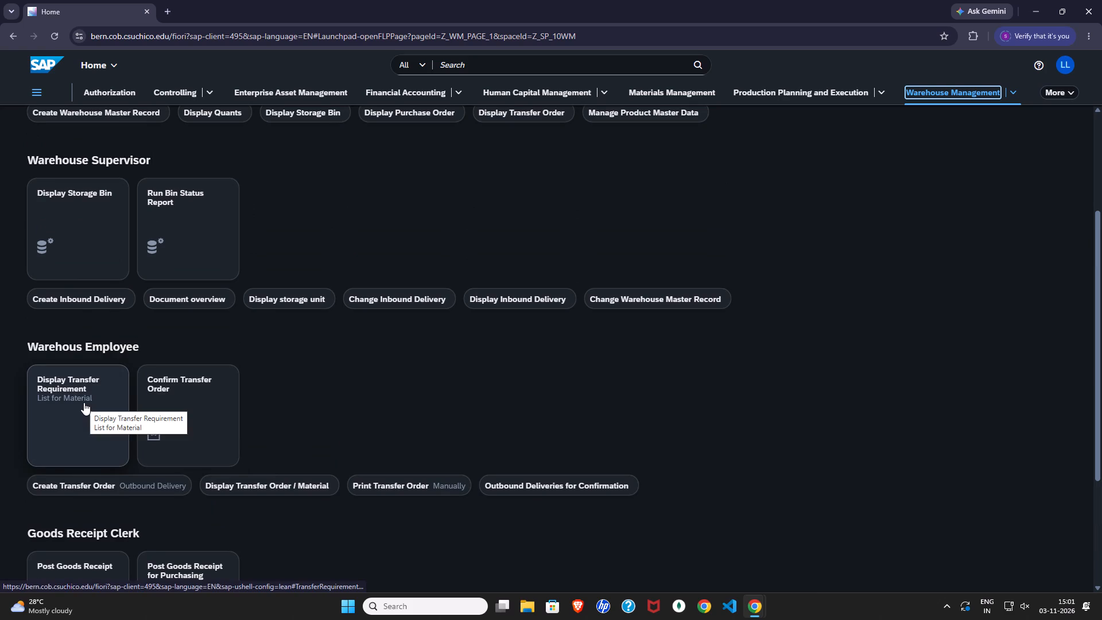
left_click(84, 402)
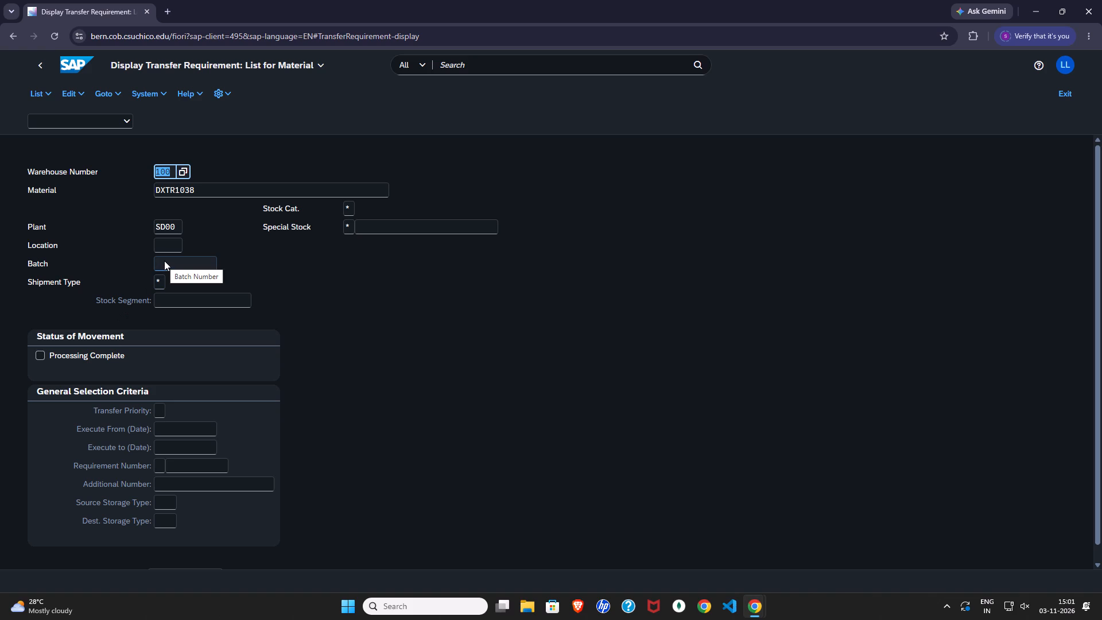
Run the transfer requirement search for material DXTR1038, plant SD00, in warehouse 100, and repeat it with the same criteria.
scroll(183, 362, "down", 1)
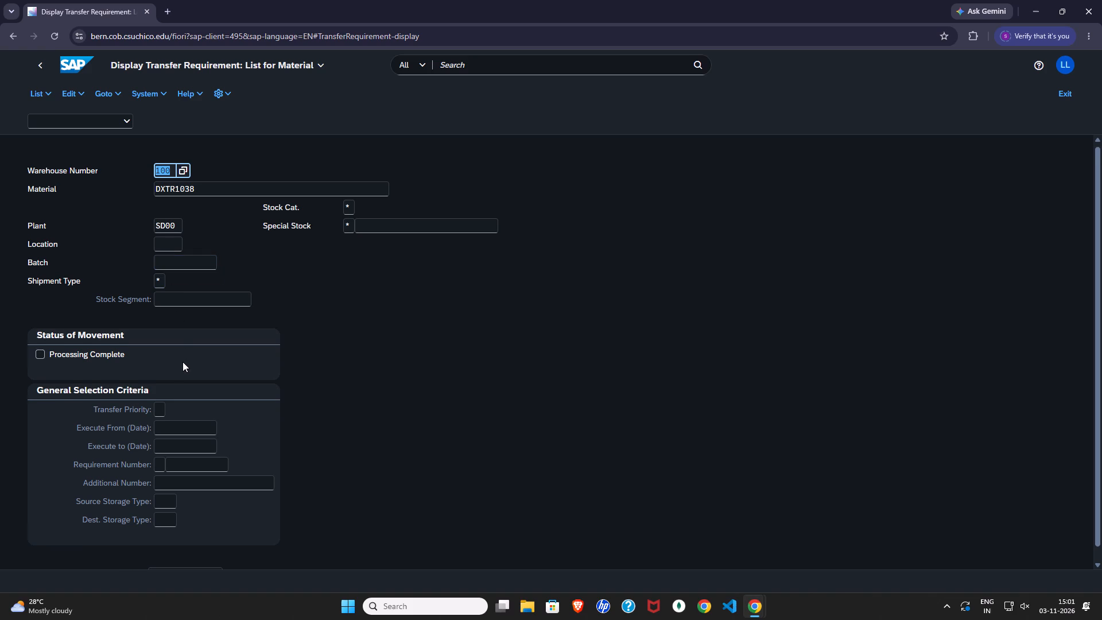
scroll(183, 362, "down", 5)
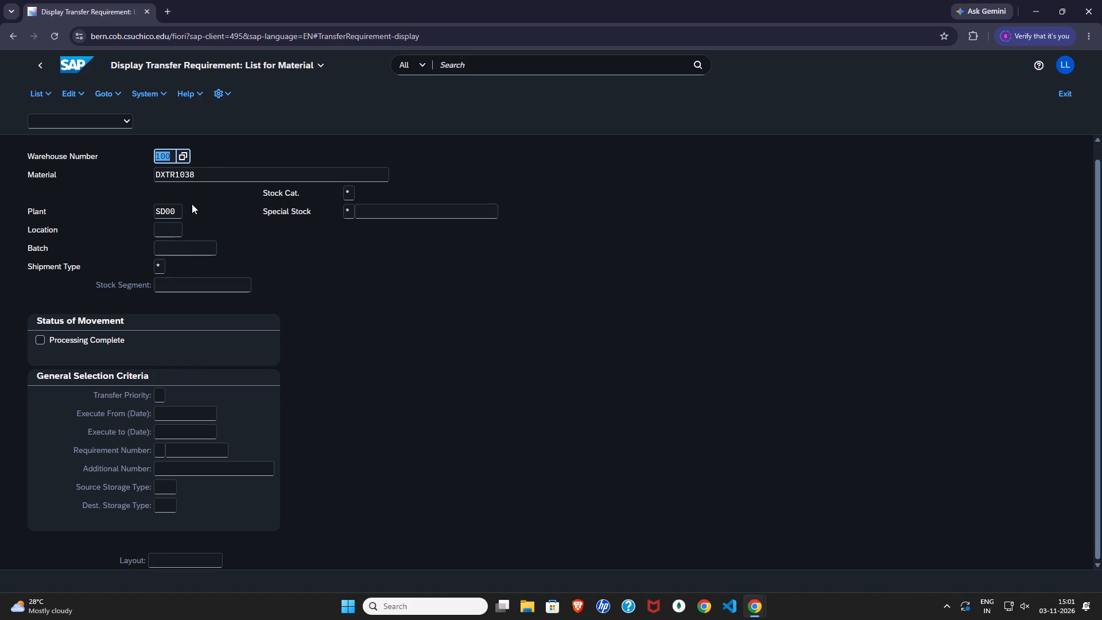
left_click(211, 175)
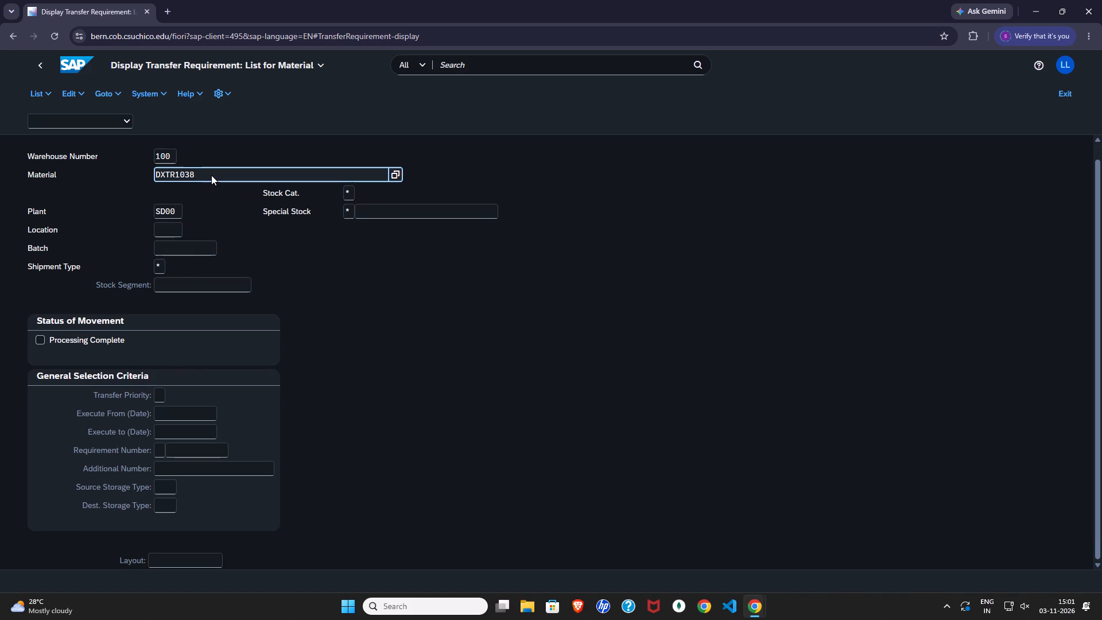
key("Return")
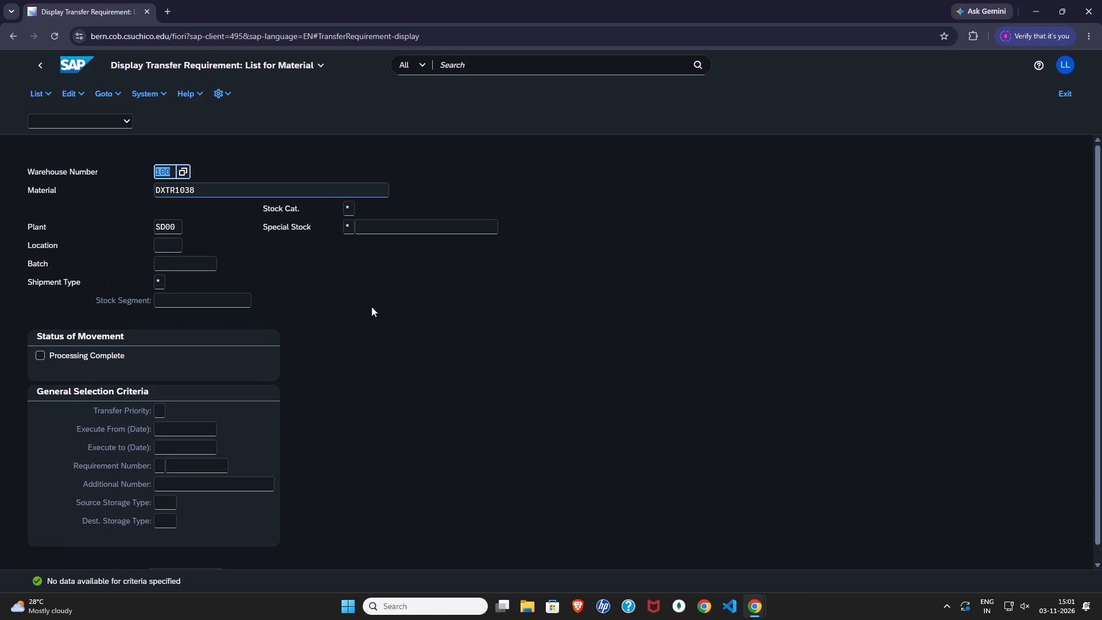
key("Return")
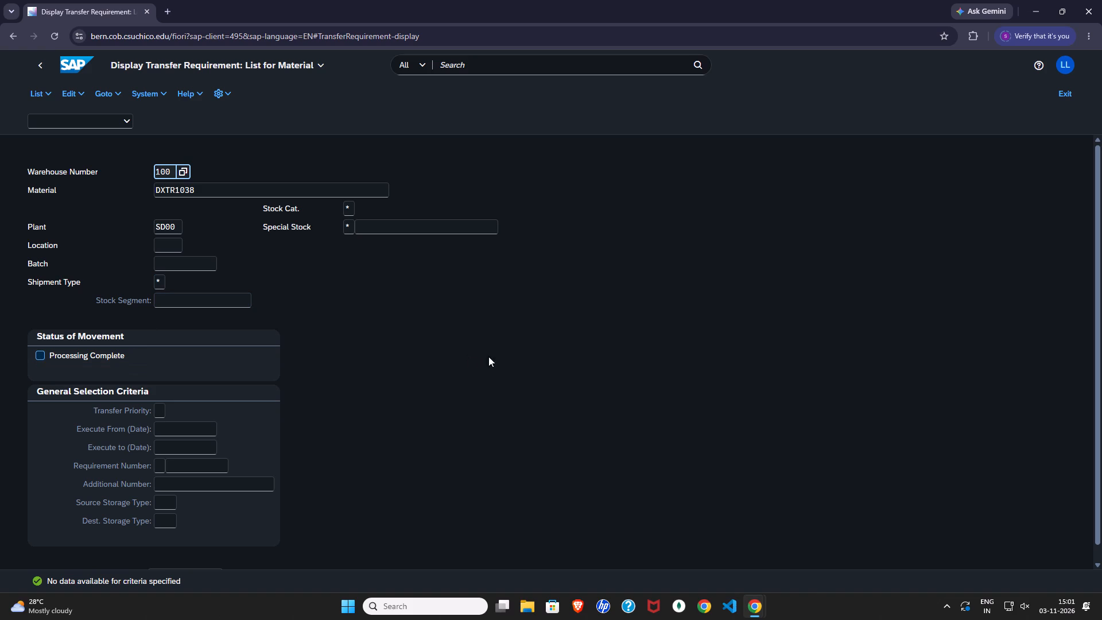
Review the transfer requirement selection criteria, including the location, movement status and general selection fields.
scroll(464, 361, "down", 4)
scroll(395, 393, "down", 4)
scroll(190, 377, "up", 2)
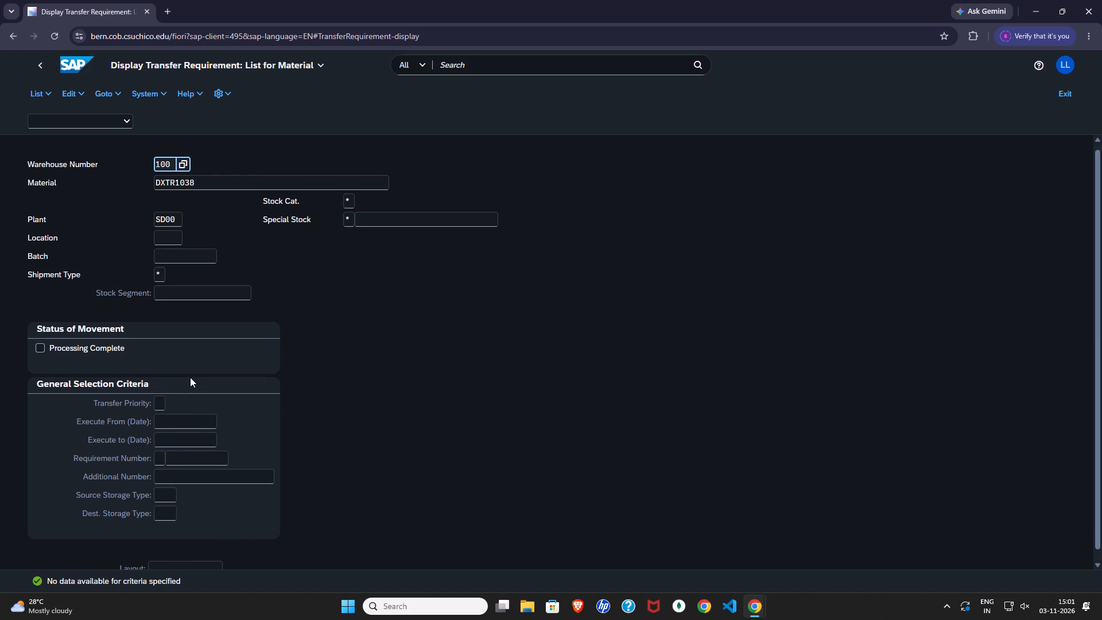
scroll(192, 377, "up", 3)
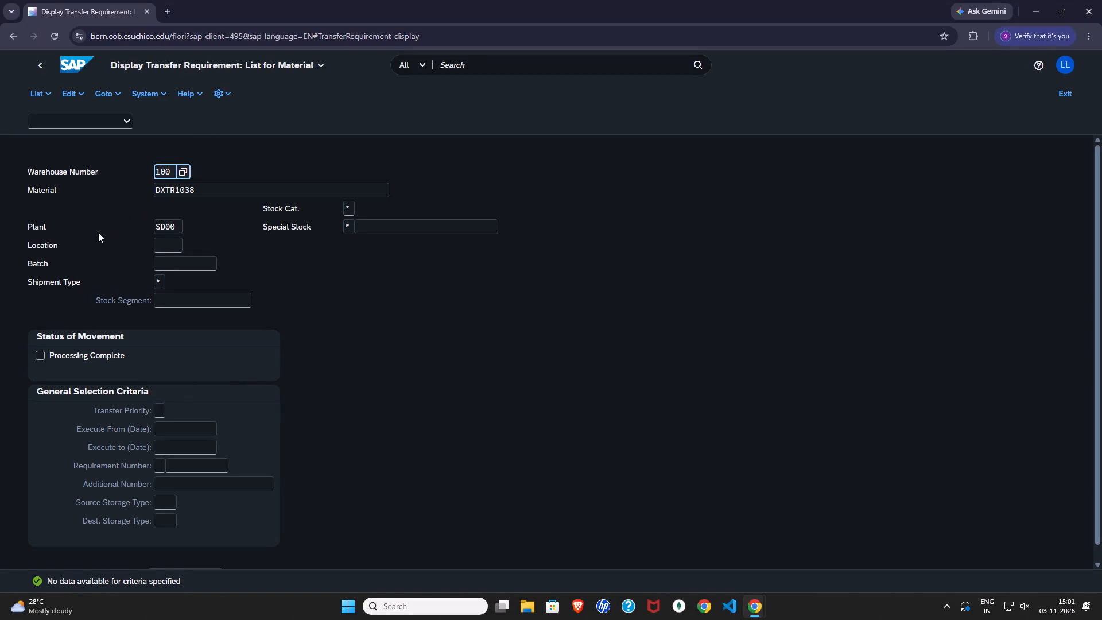
scroll(232, 210, "up", 3)
scroll(194, 258, "down", 4)
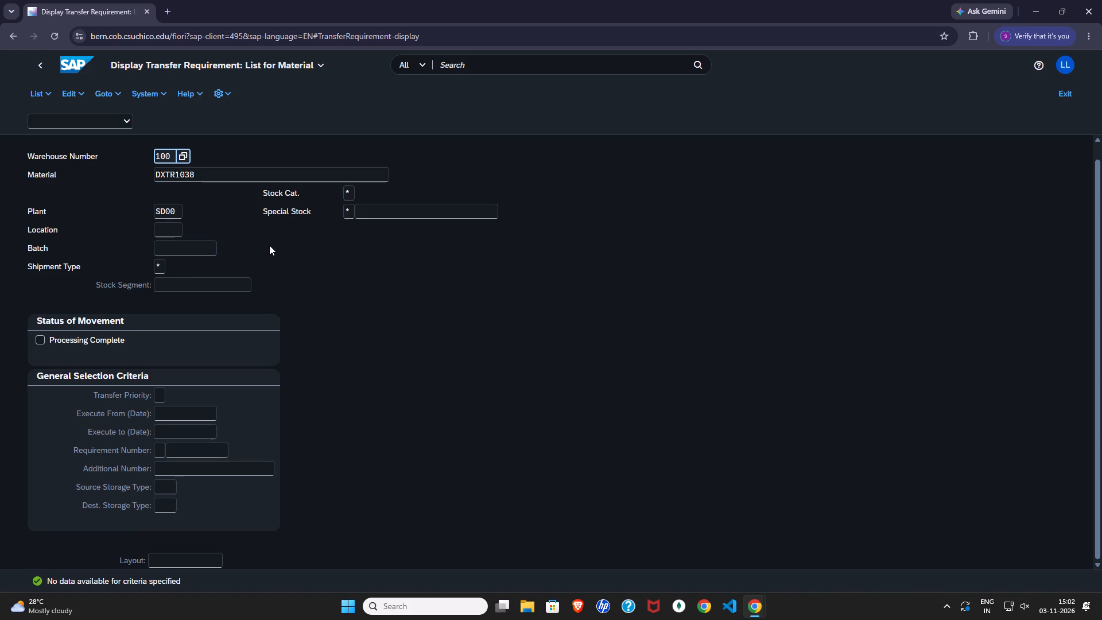
scroll(316, 274, "down", 2)
left_click(133, 115)
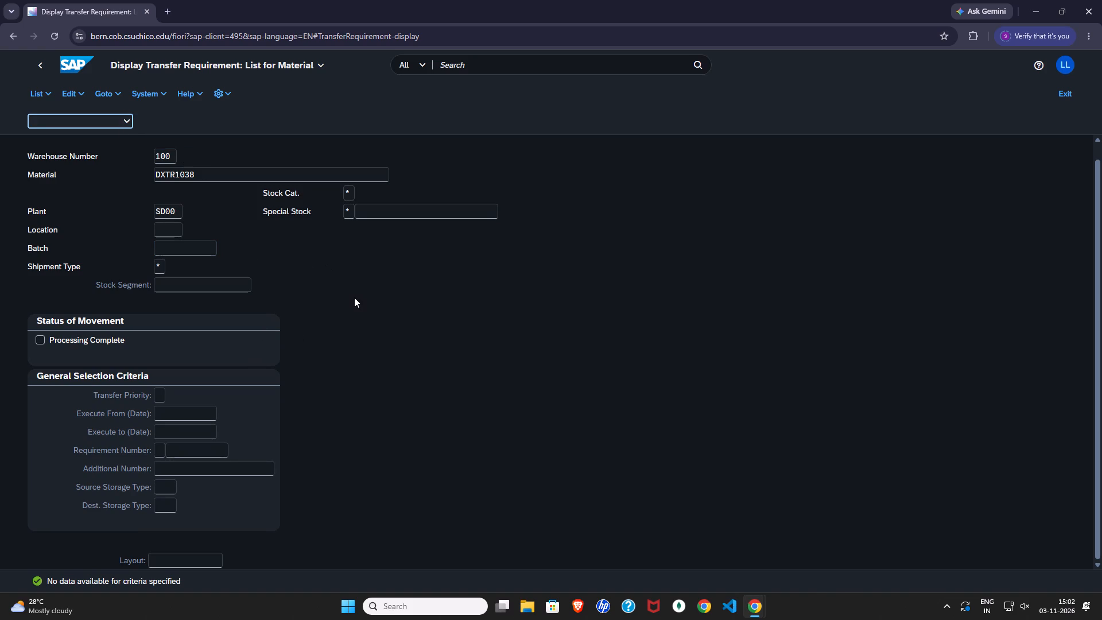
left_click(354, 297)
scroll(354, 297, "down", 5)
scroll(203, 268, "up", 2)
left_click(165, 246)
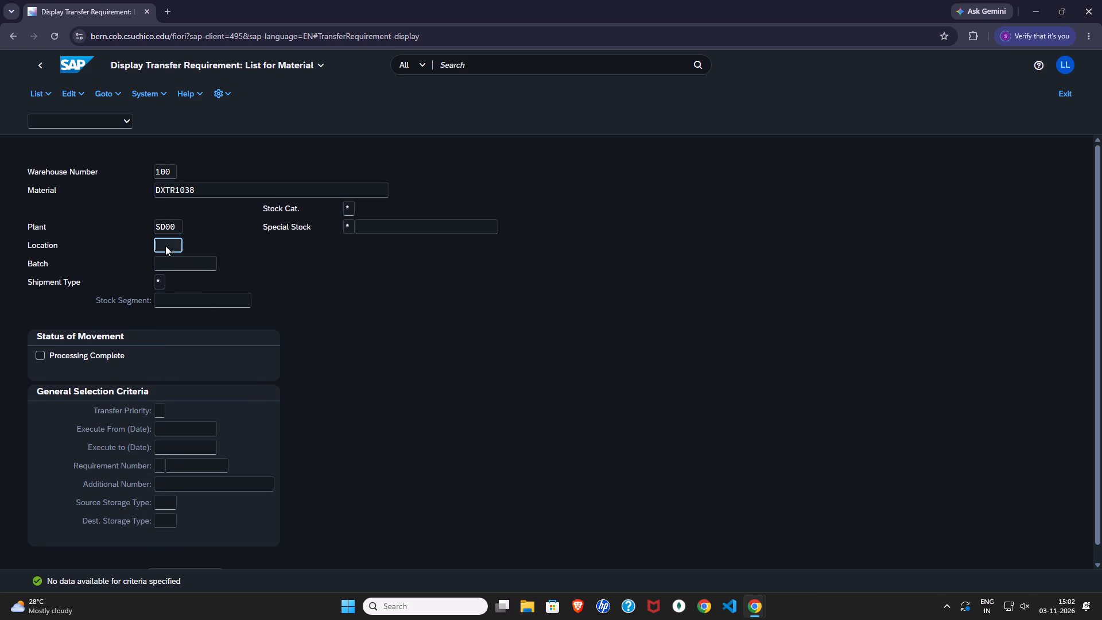
left_click(320, 259)
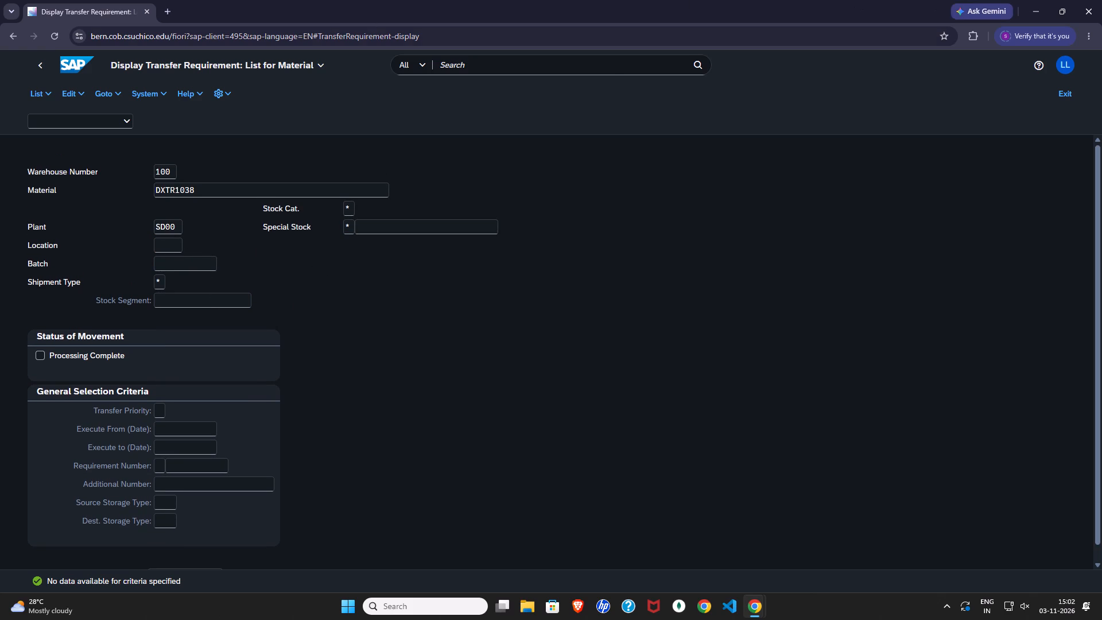
Reopen Display Storage Bin for STBN-7-038, storage type 002, in warehouse 100 and examine its capacity, status and stock.
left_click(31, 55)
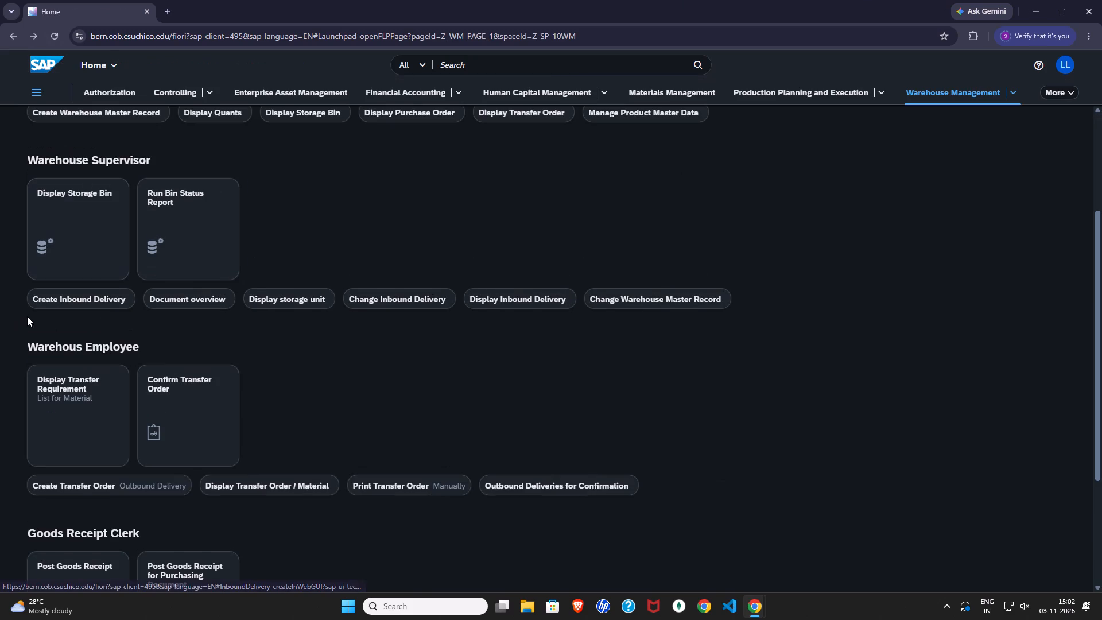
scroll(34, 308, "down", 2)
scroll(112, 447, "down", 6)
scroll(150, 456, "up", 4)
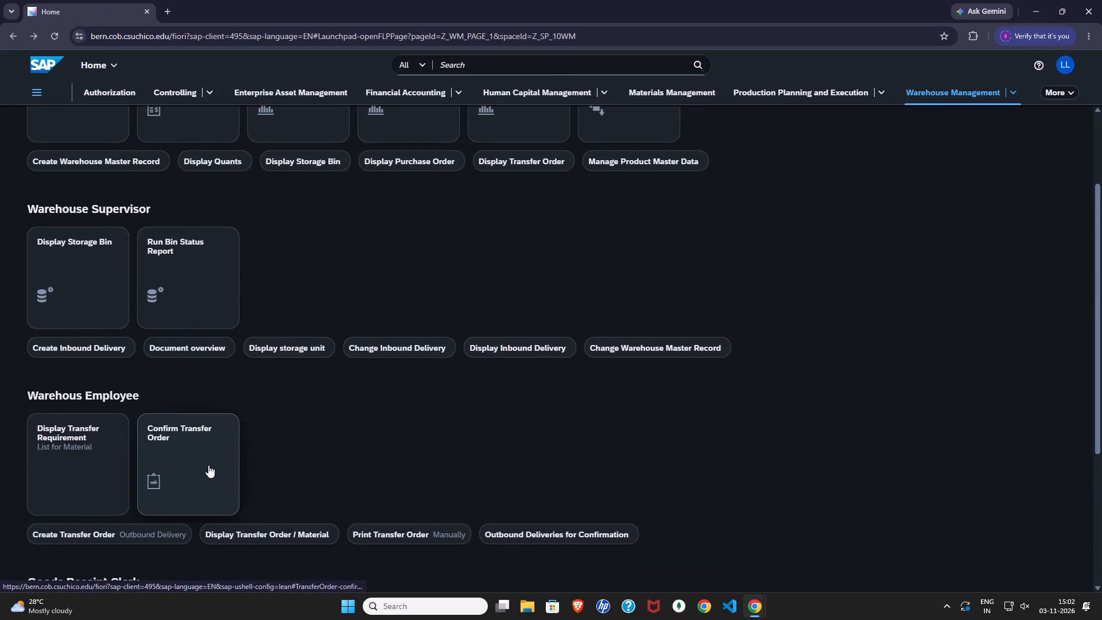
left_click(65, 273)
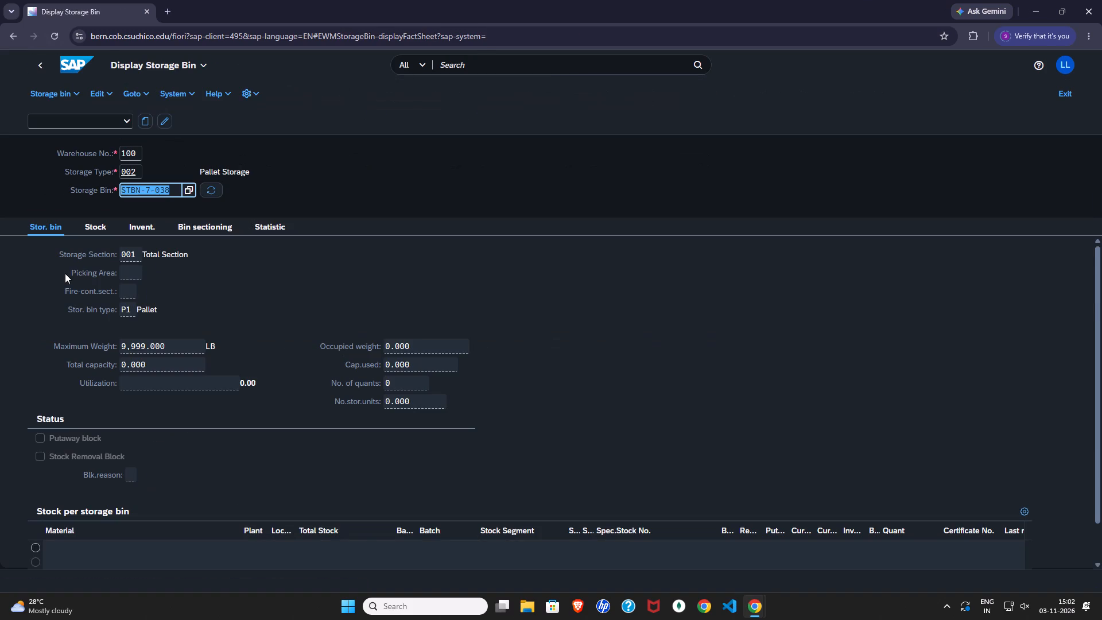
left_click(306, 160)
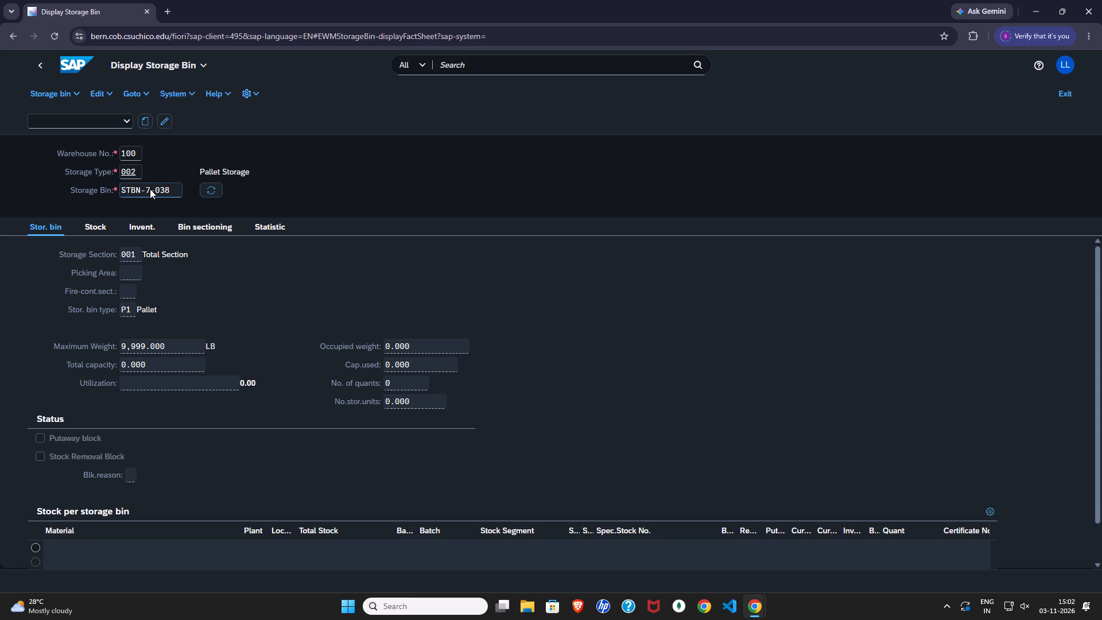
left_click(179, 204)
left_click(171, 189)
left_click(162, 195)
left_click(173, 196)
key("Return")
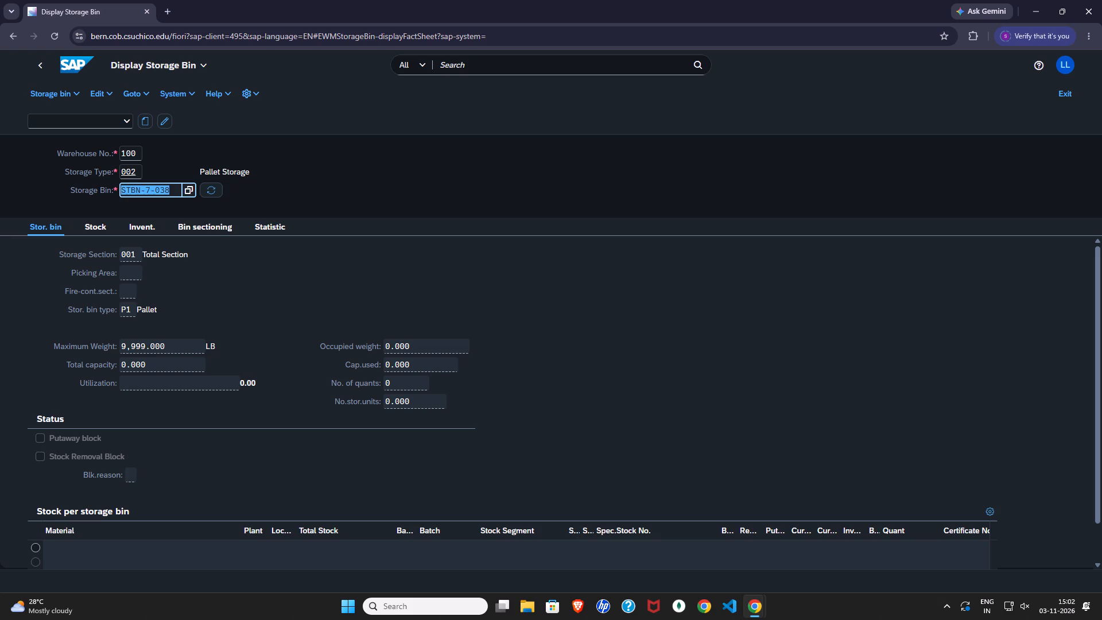
left_click(265, 166)
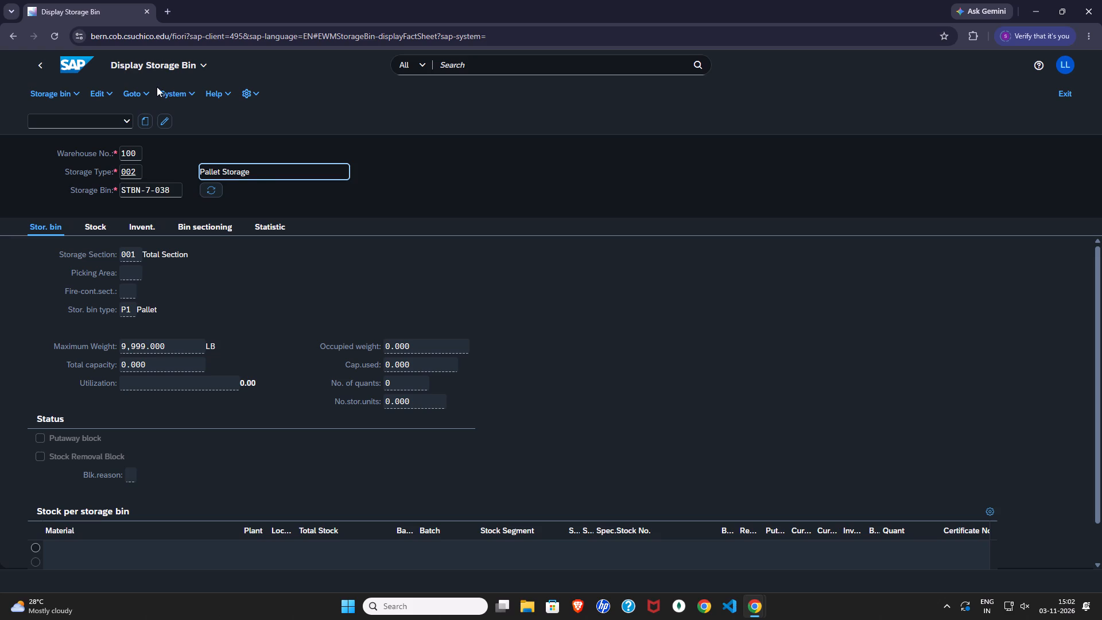
scroll(200, 282, "down", 9)
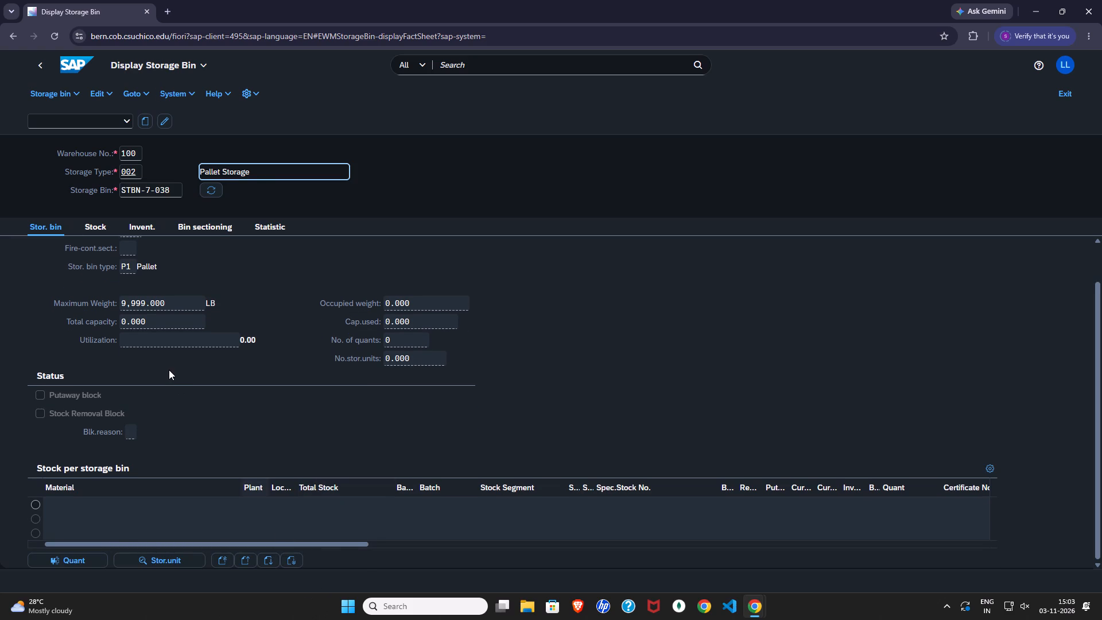
Run the Bin Status Report for warehouse 100 with the storage bin pattern STBN*038 and review the listed bins.
left_click(38, 67)
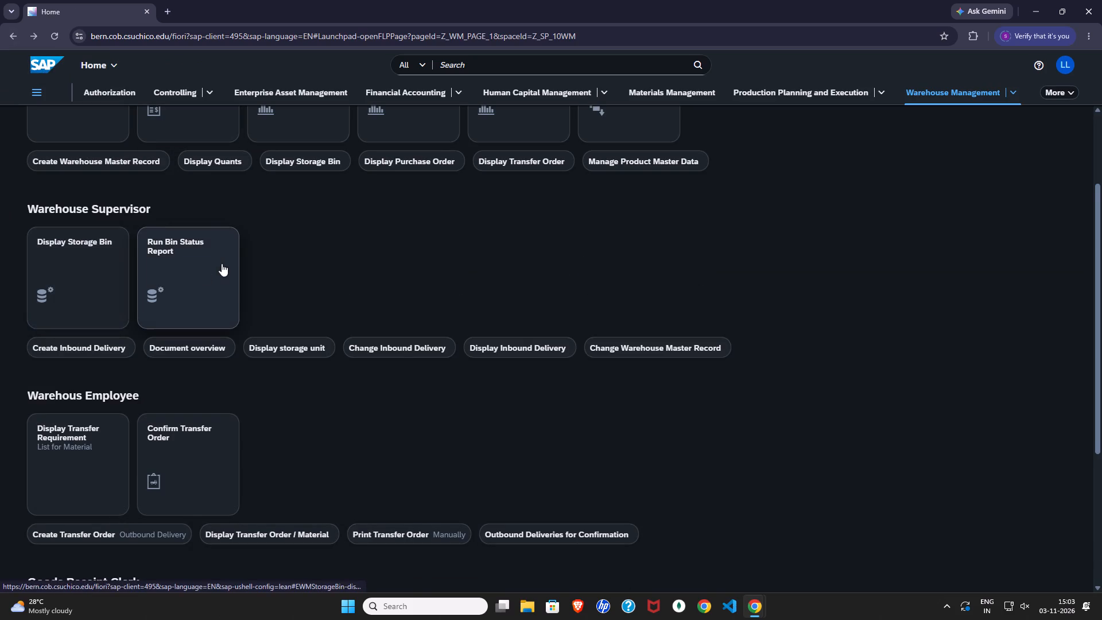
left_click(185, 268)
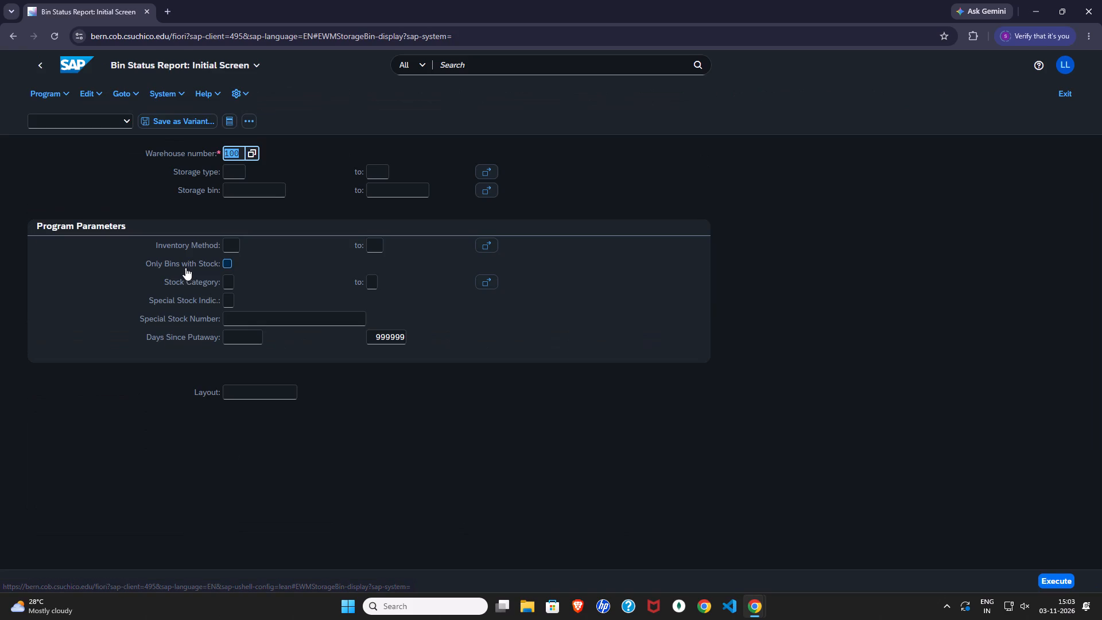
left_click(239, 188)
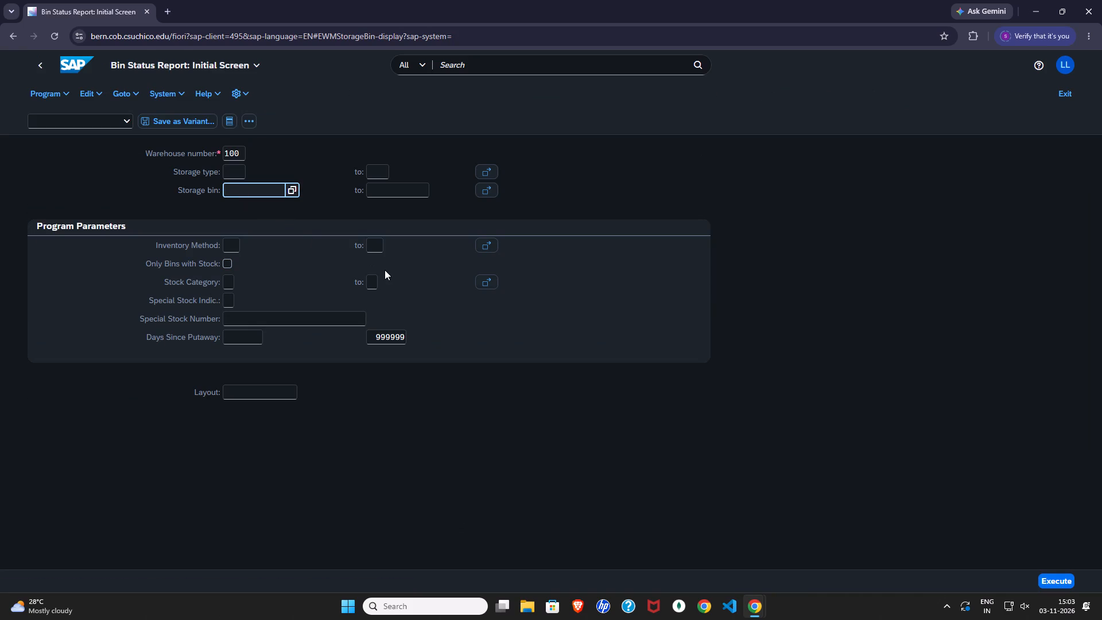
type("stbn")
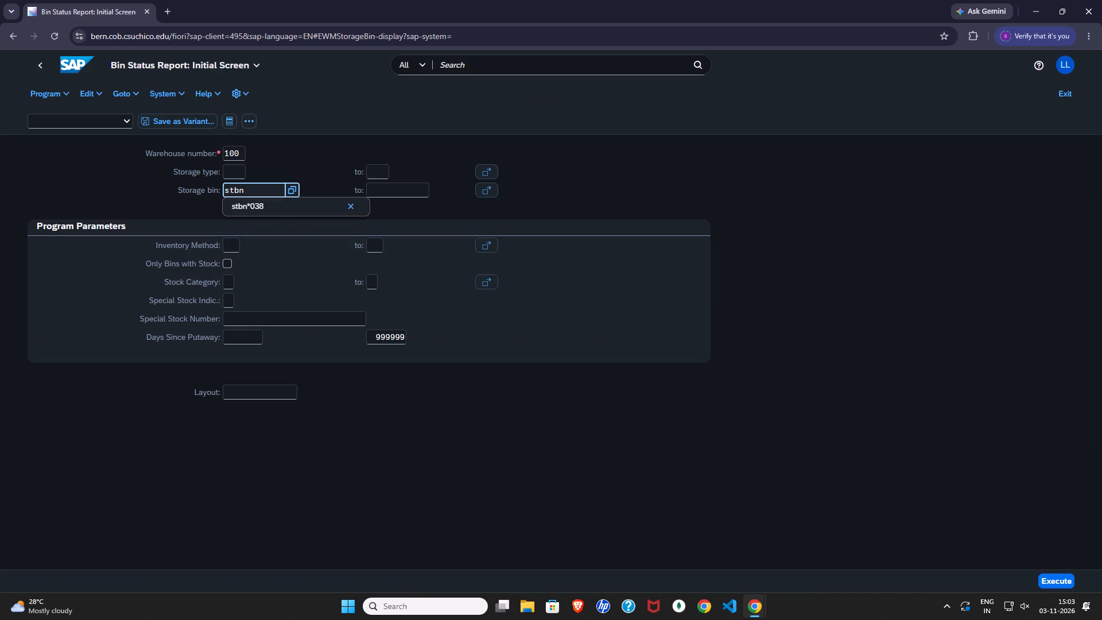
key("shift+asterisk")
key("0")
type("38")
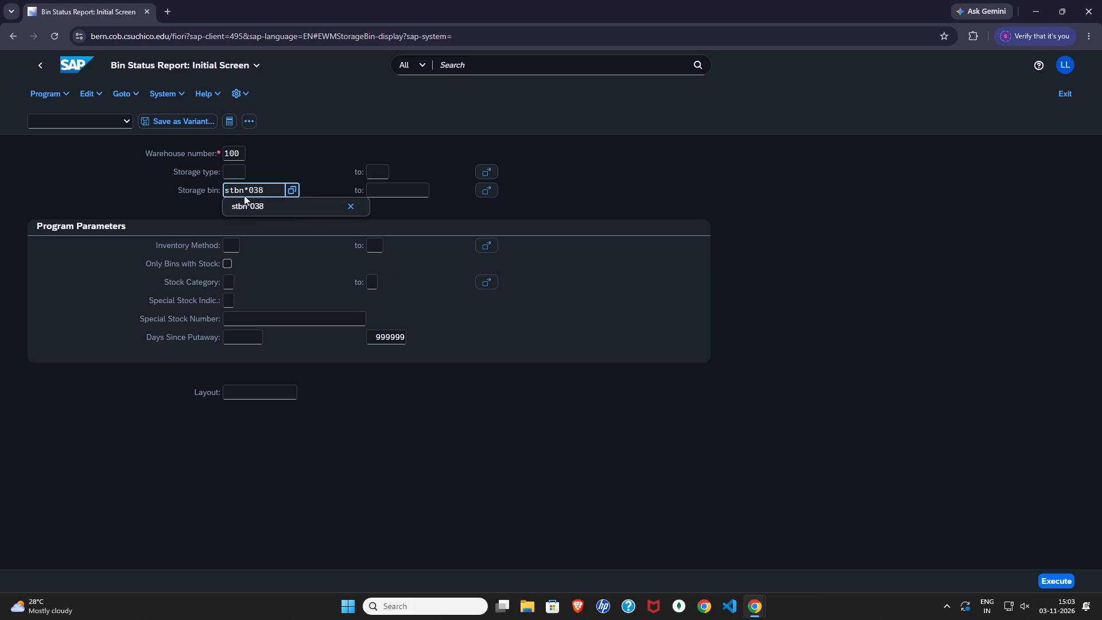
left_click(244, 193)
key("BackSpace")
key("BackSpace")
key("BackSpace")
key("BackSpace")
key("BackSpace")
type("STN")
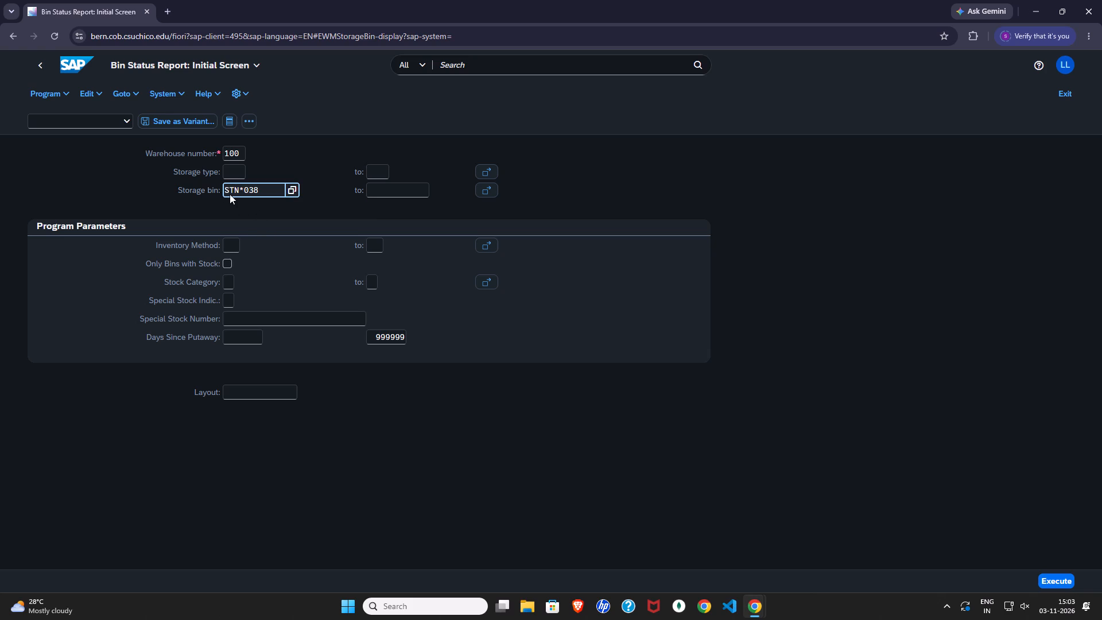
left_click(233, 189)
key("b")
left_click(270, 194)
key("Return")
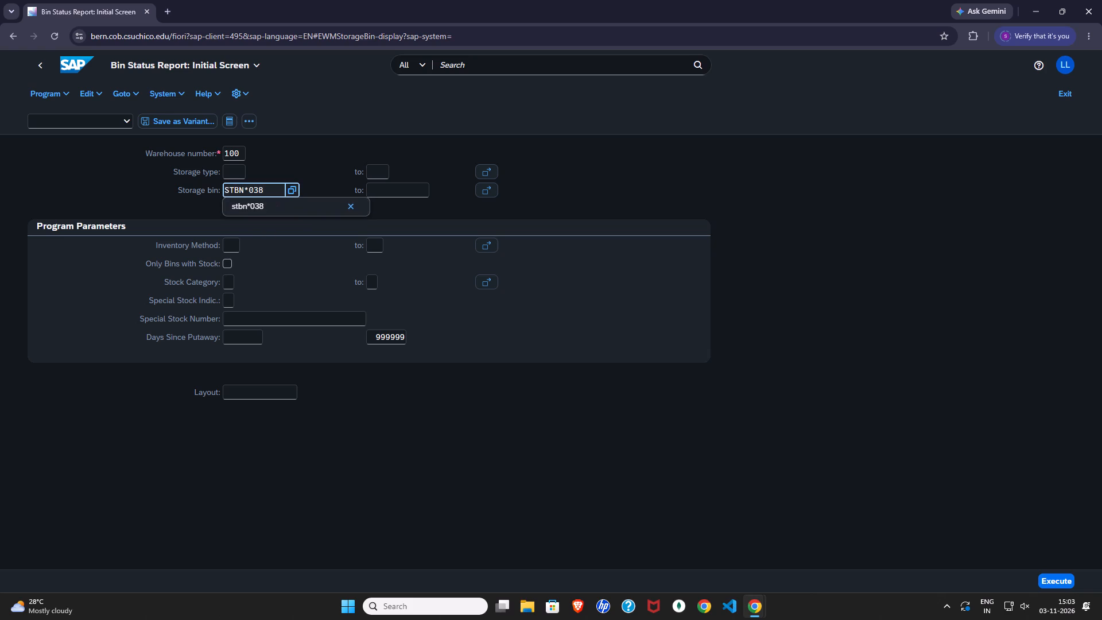
left_click(1049, 576)
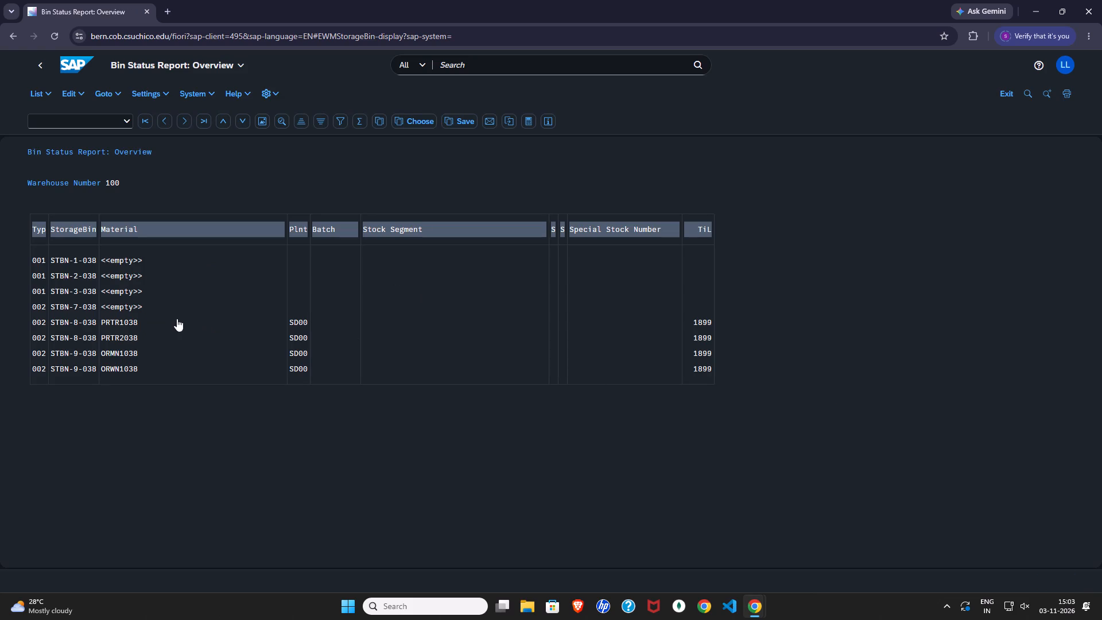
scroll(117, 312, "up", 3)
Open the storage bin details of STBN-7-038 from the bin status overview, check them, and return to the overview.
left_click(72, 305)
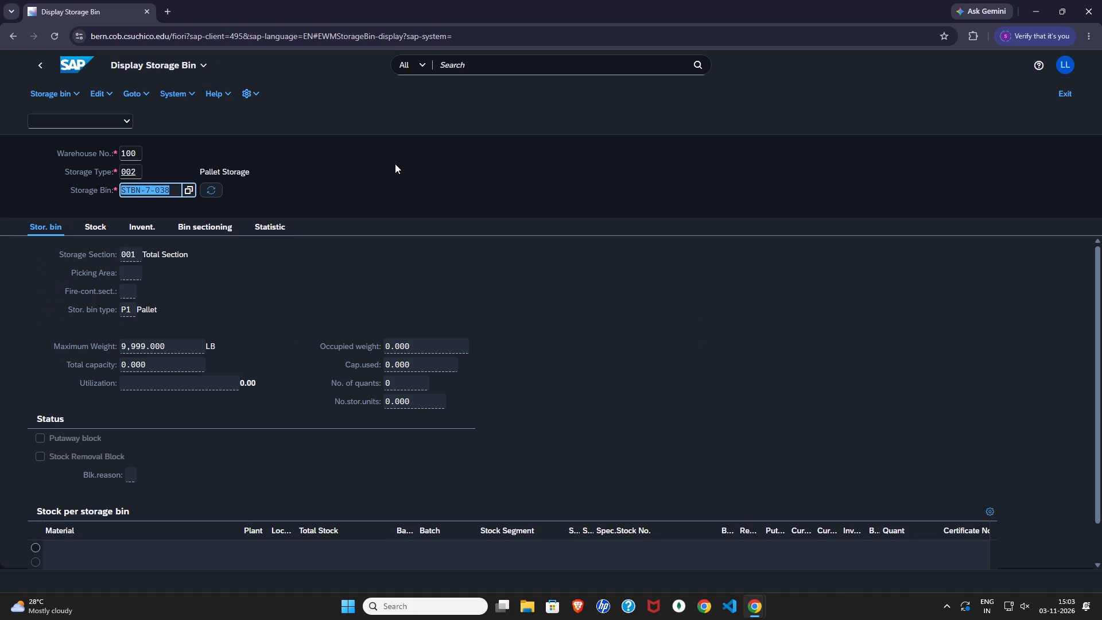
left_click(42, 66)
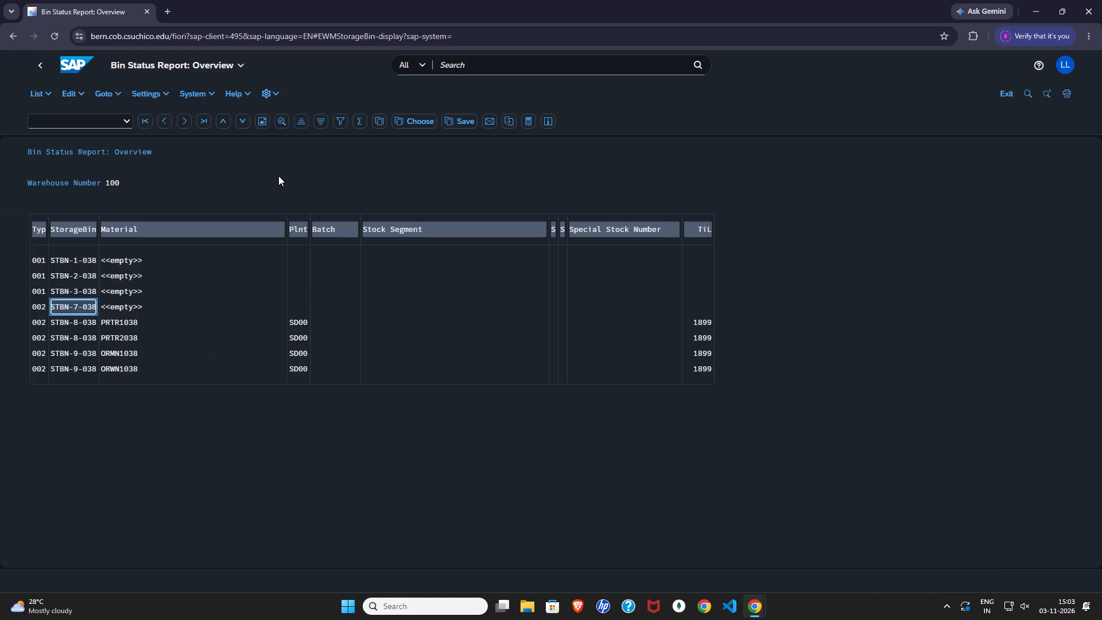
left_click(103, 491)
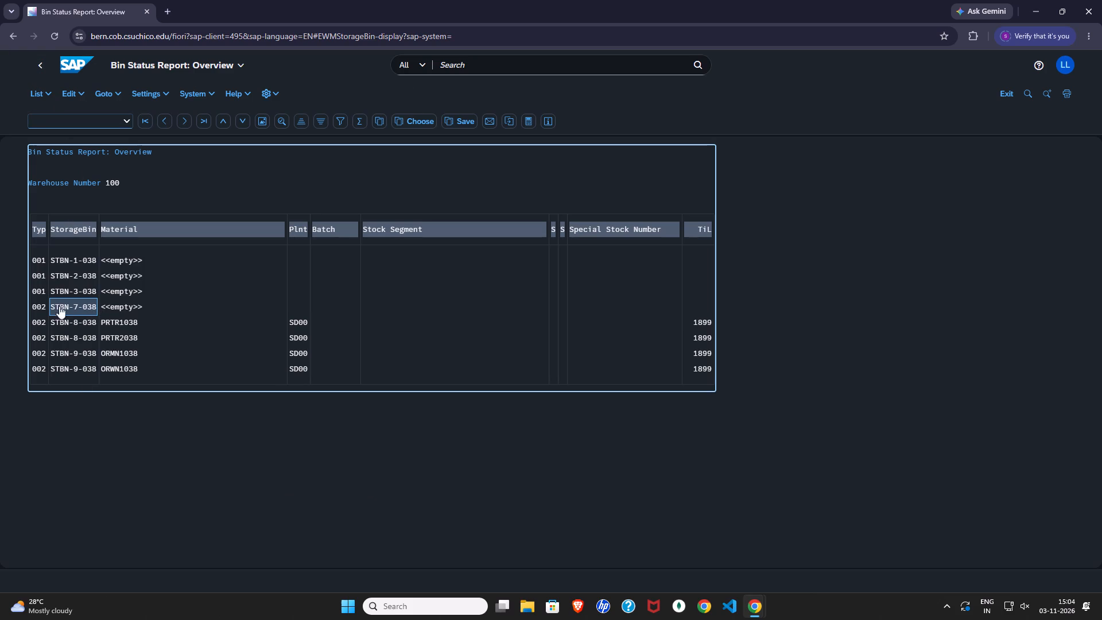
Reopen Display Transfer Requirement: List for Material from Warehouse Management and run the DXTR1038 search in warehouse 100, plant SD00, twice.
left_click(75, 61)
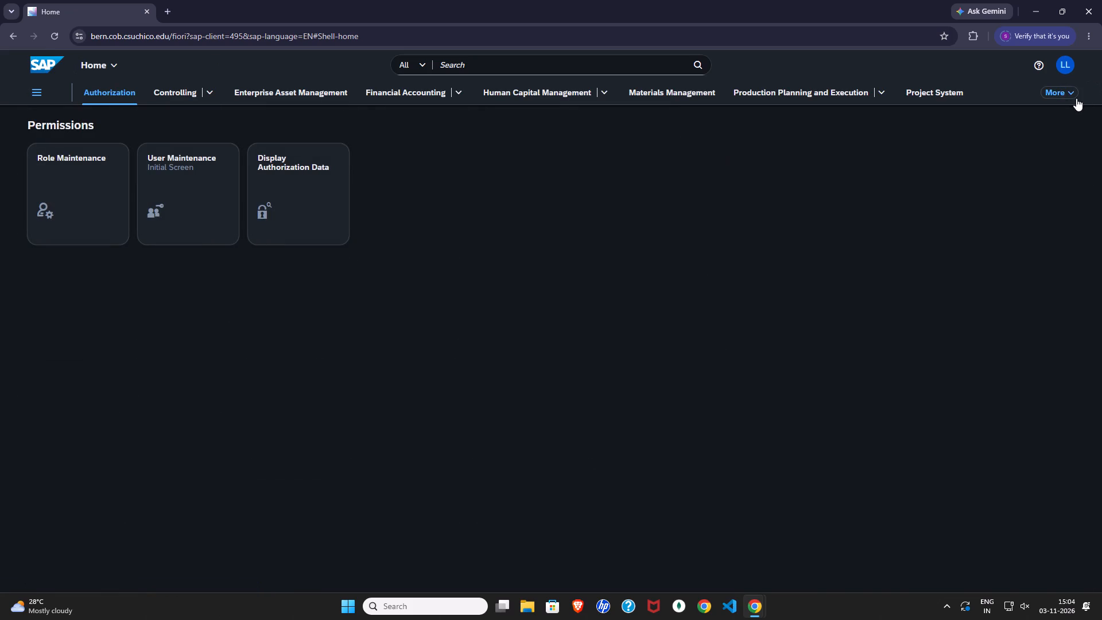
left_click(1066, 97)
left_click(1025, 176)
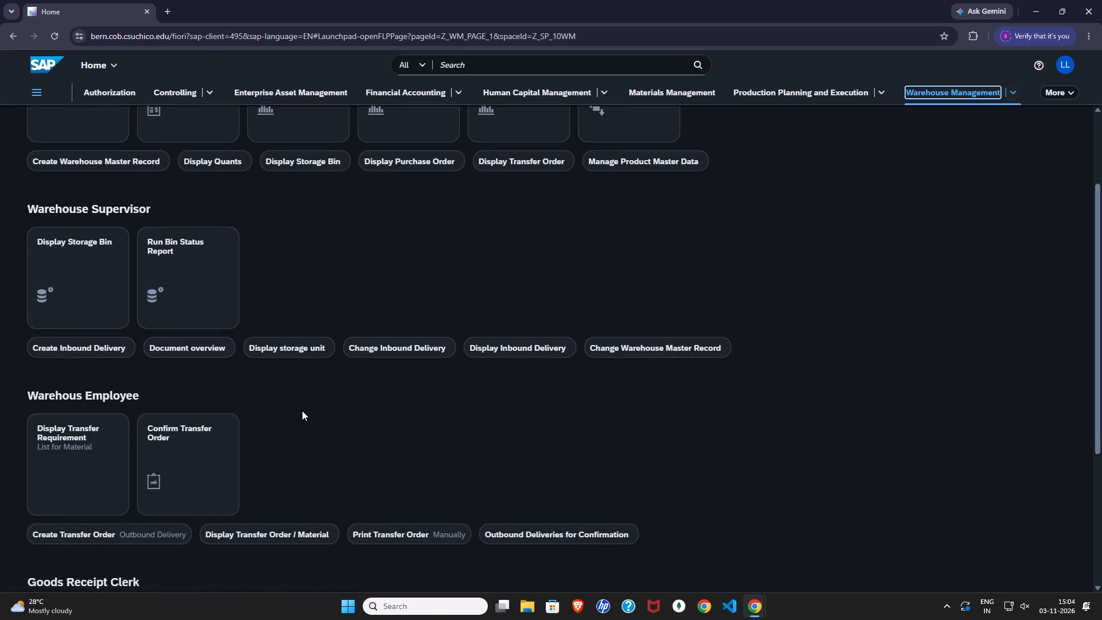
scroll(302, 410, "up", 2)
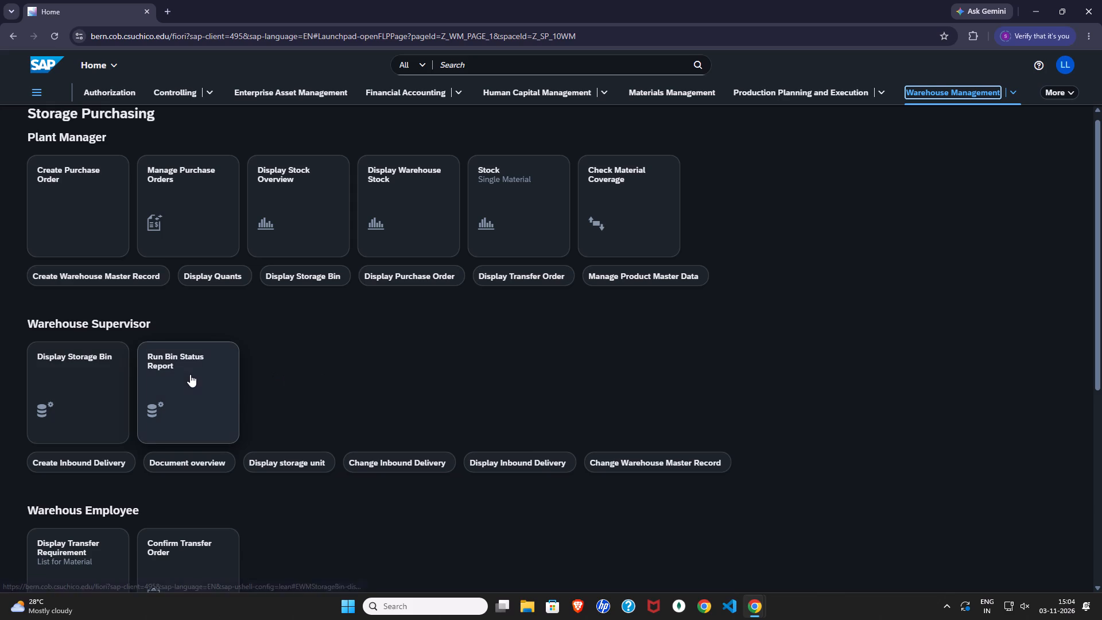
scroll(190, 374, "down", 3)
left_click(78, 378)
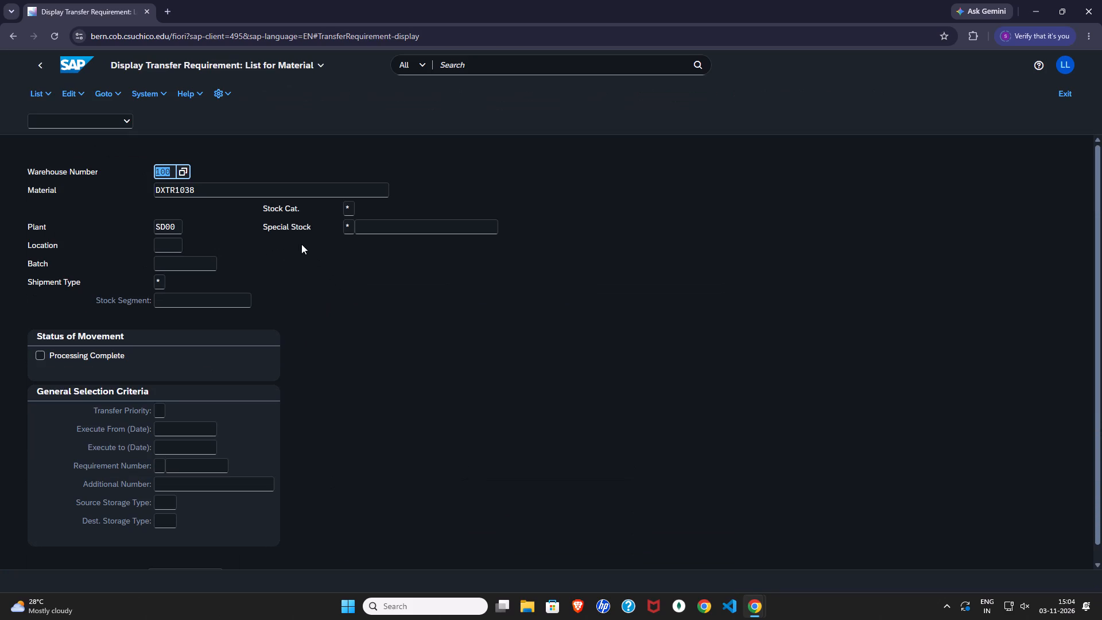
left_click(213, 188)
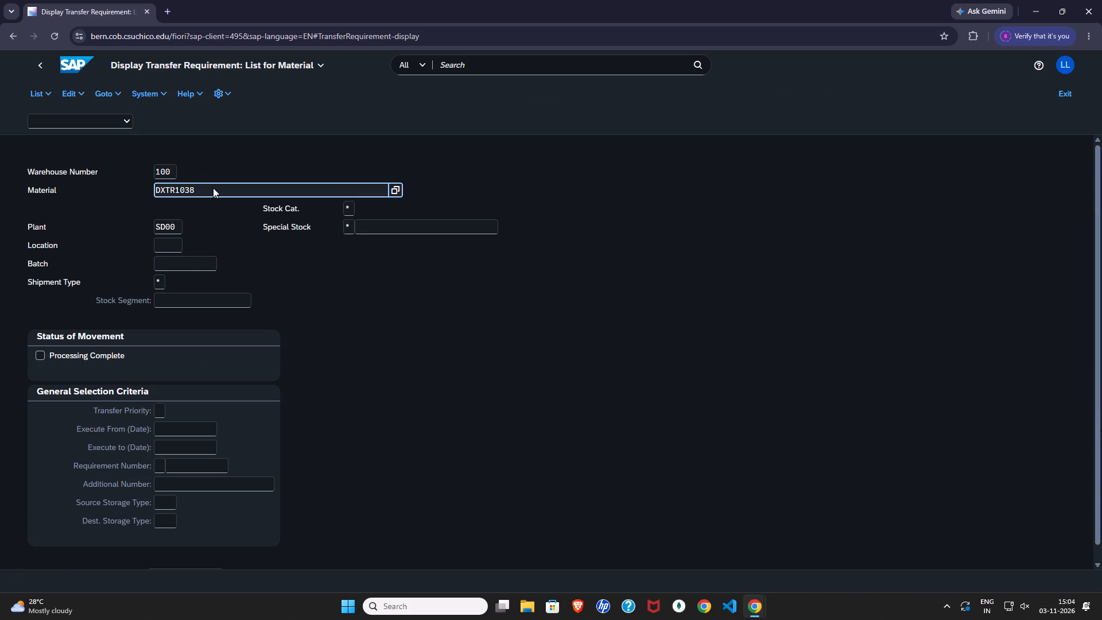
key("Return")
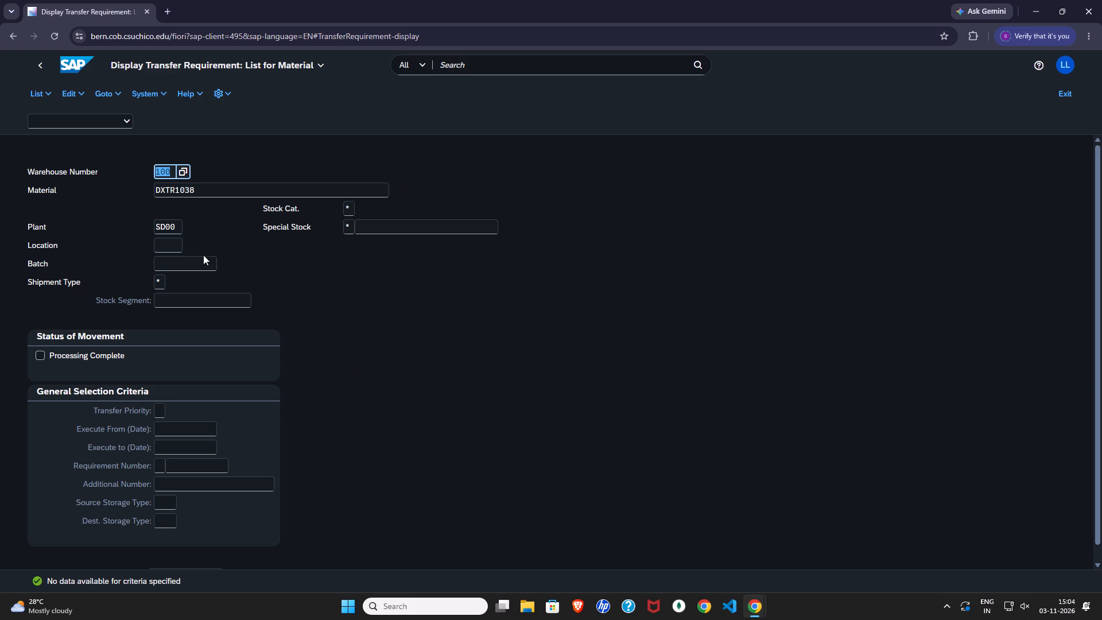
scroll(245, 537, "down", 3)
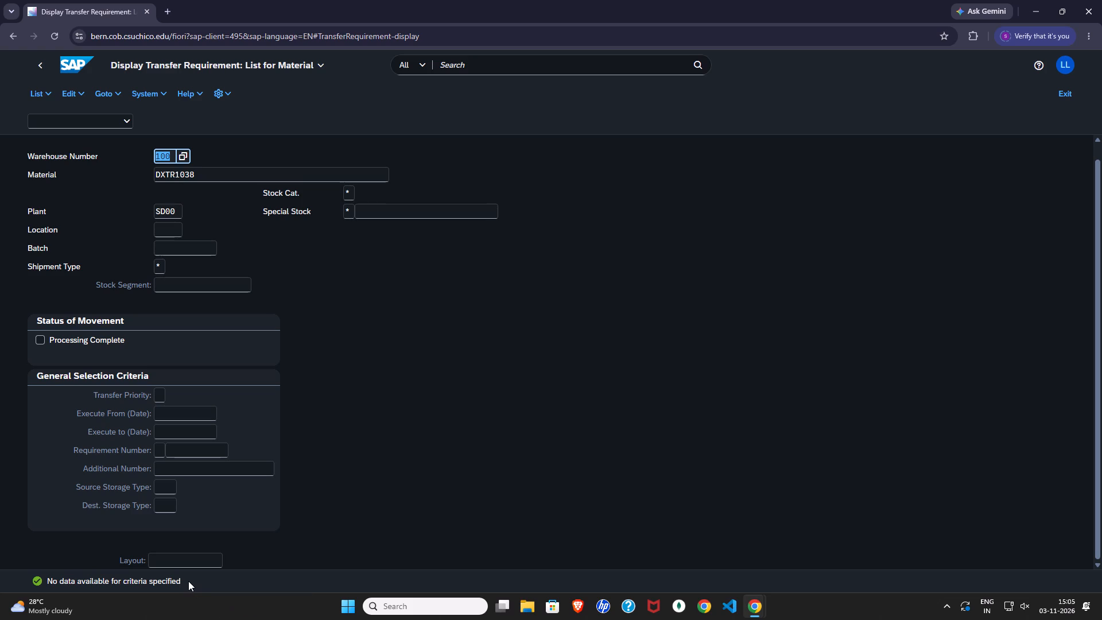
left_click(230, 177)
key("Return")
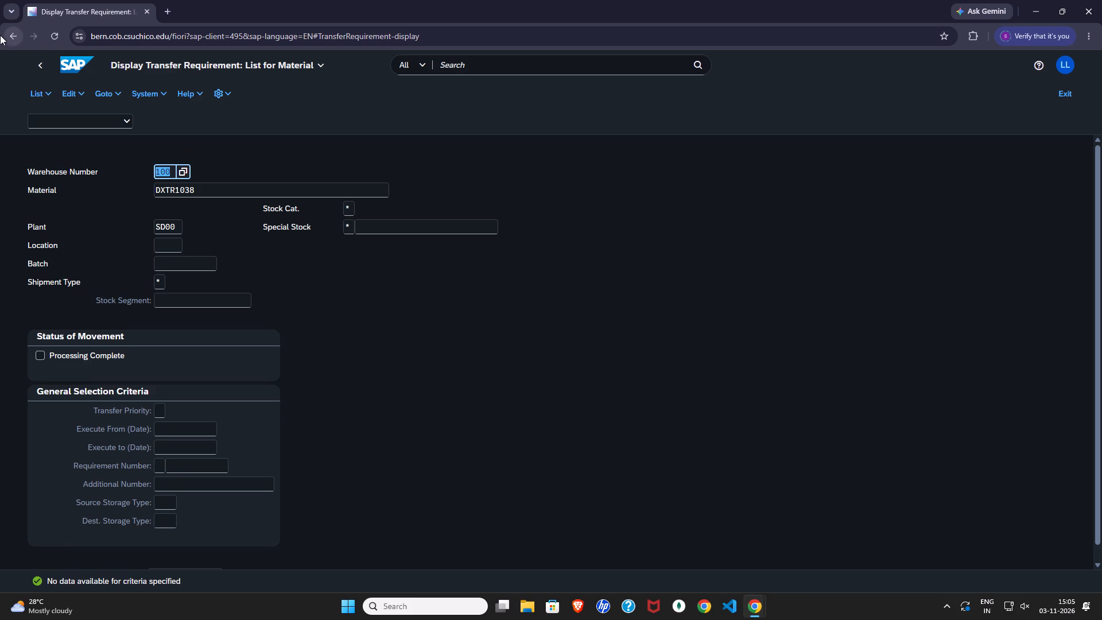
Include completed transfer requirements with the Processing Complete option and rerun the search for material DXTR1038.
left_click(36, 351)
left_click(86, 365)
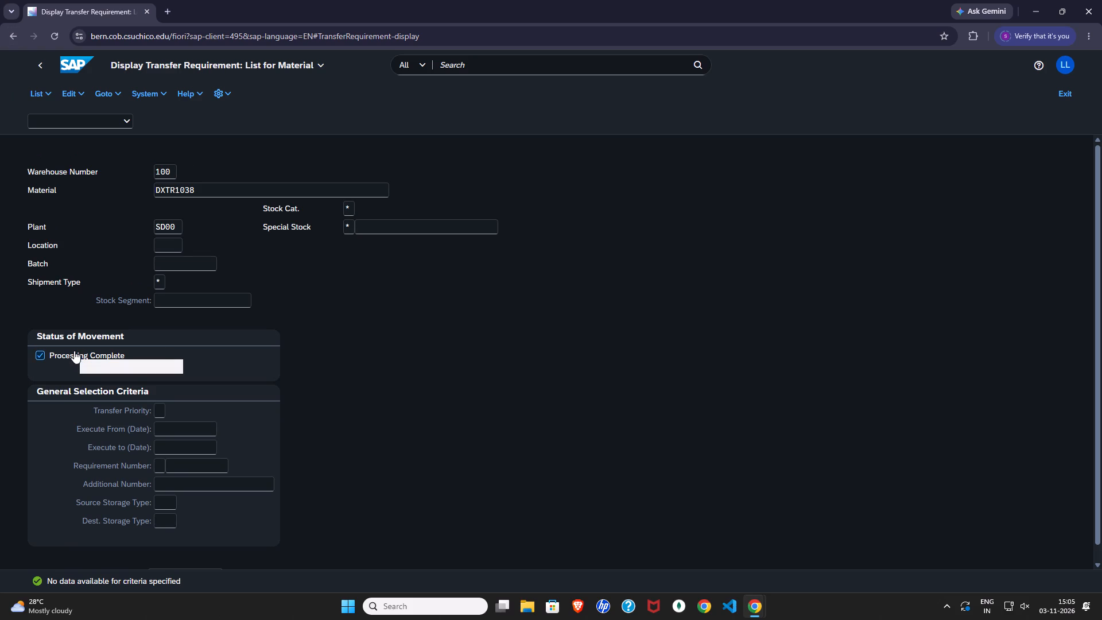
key("Return")
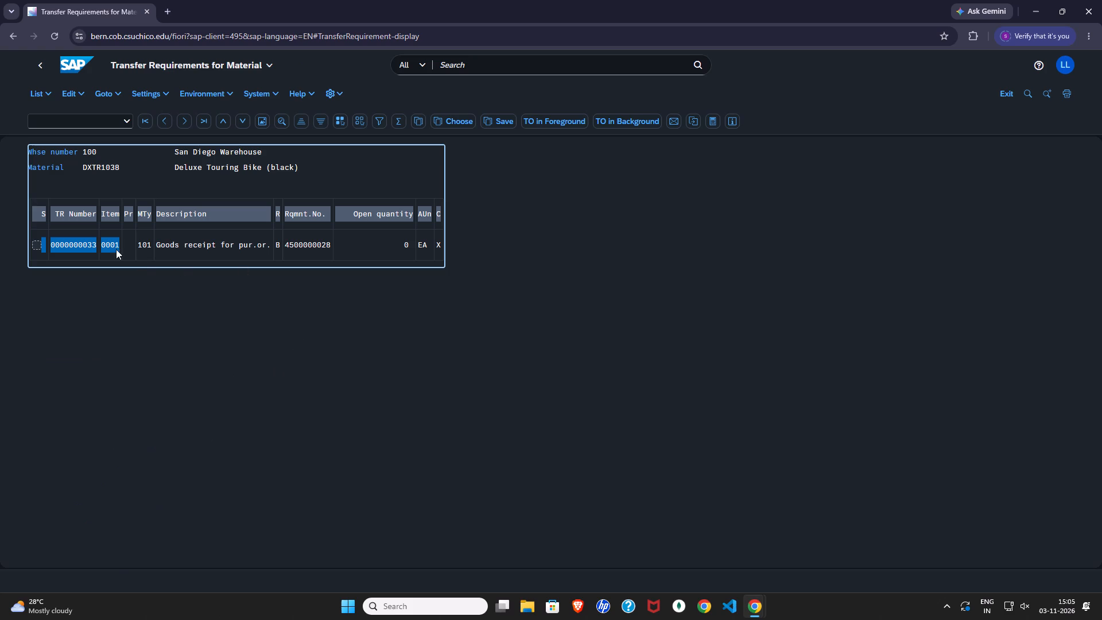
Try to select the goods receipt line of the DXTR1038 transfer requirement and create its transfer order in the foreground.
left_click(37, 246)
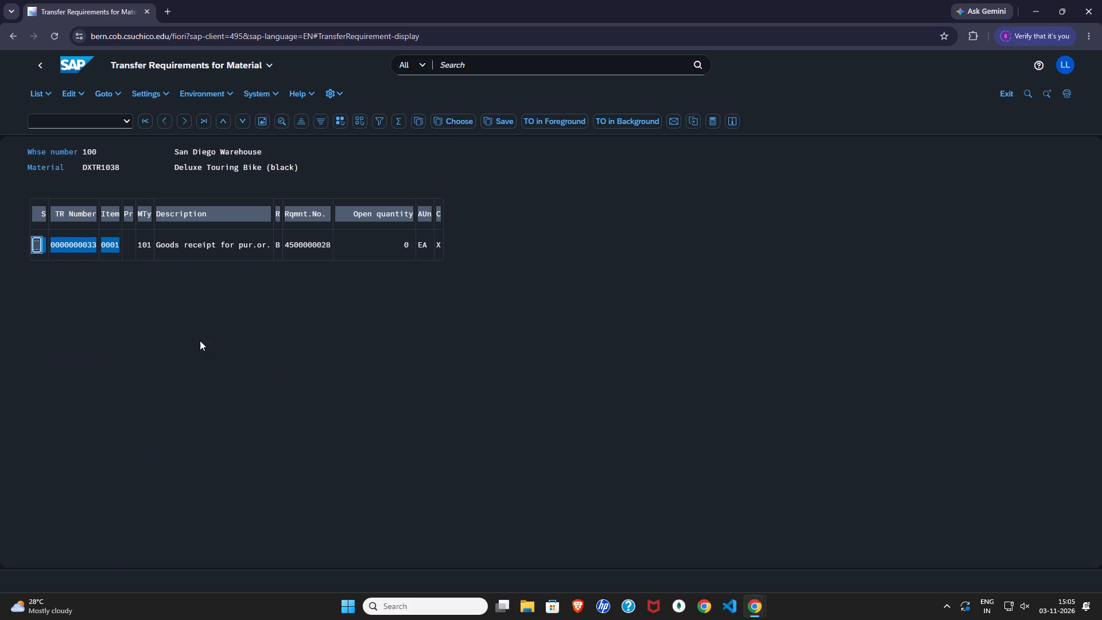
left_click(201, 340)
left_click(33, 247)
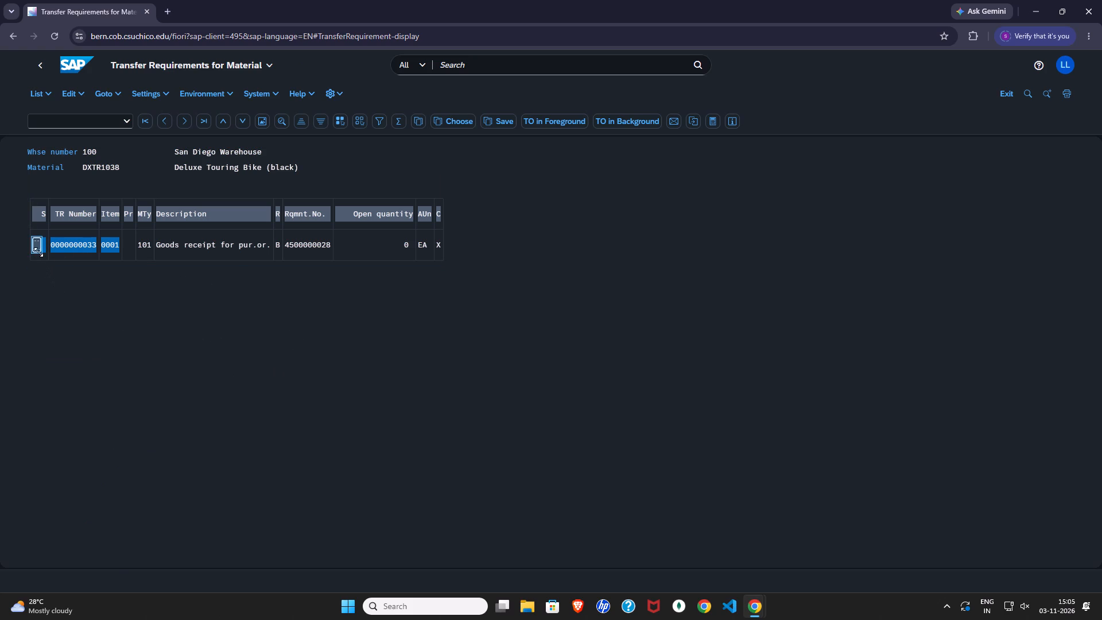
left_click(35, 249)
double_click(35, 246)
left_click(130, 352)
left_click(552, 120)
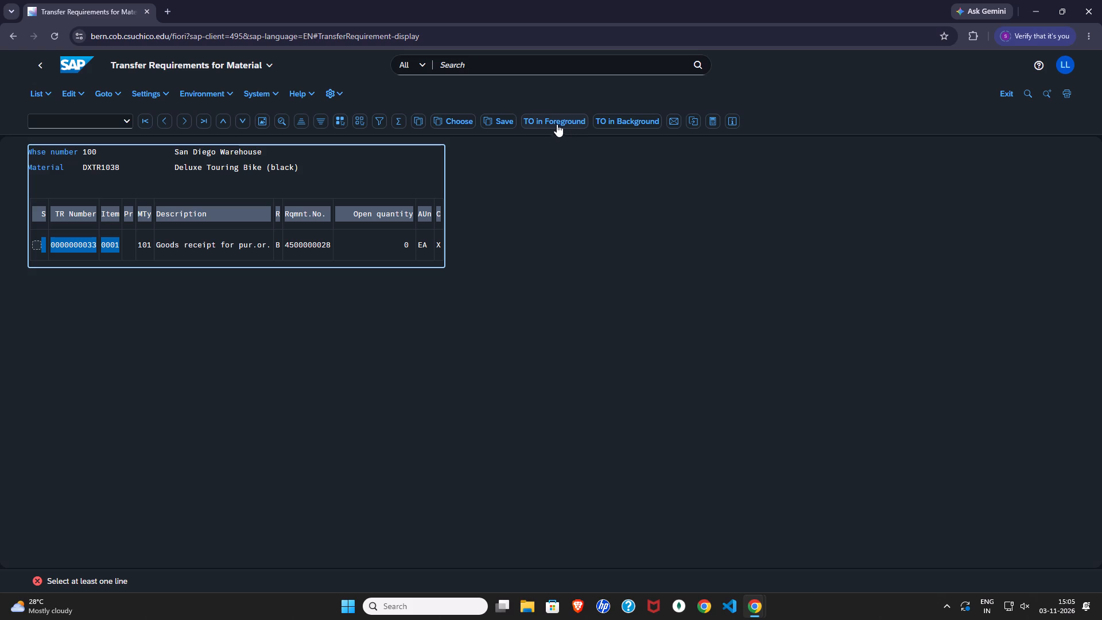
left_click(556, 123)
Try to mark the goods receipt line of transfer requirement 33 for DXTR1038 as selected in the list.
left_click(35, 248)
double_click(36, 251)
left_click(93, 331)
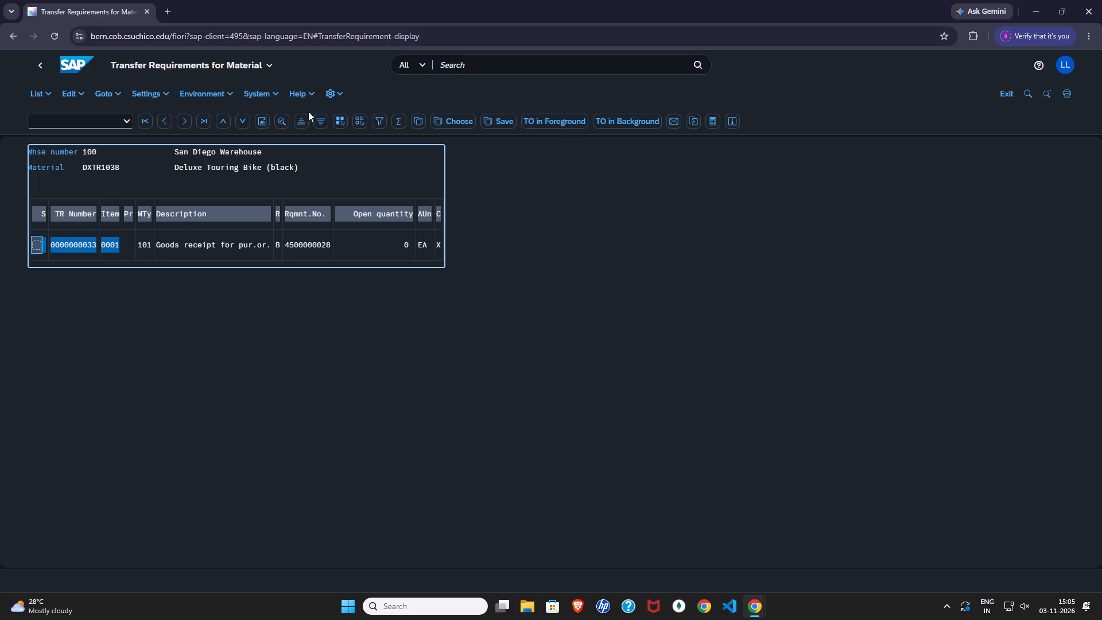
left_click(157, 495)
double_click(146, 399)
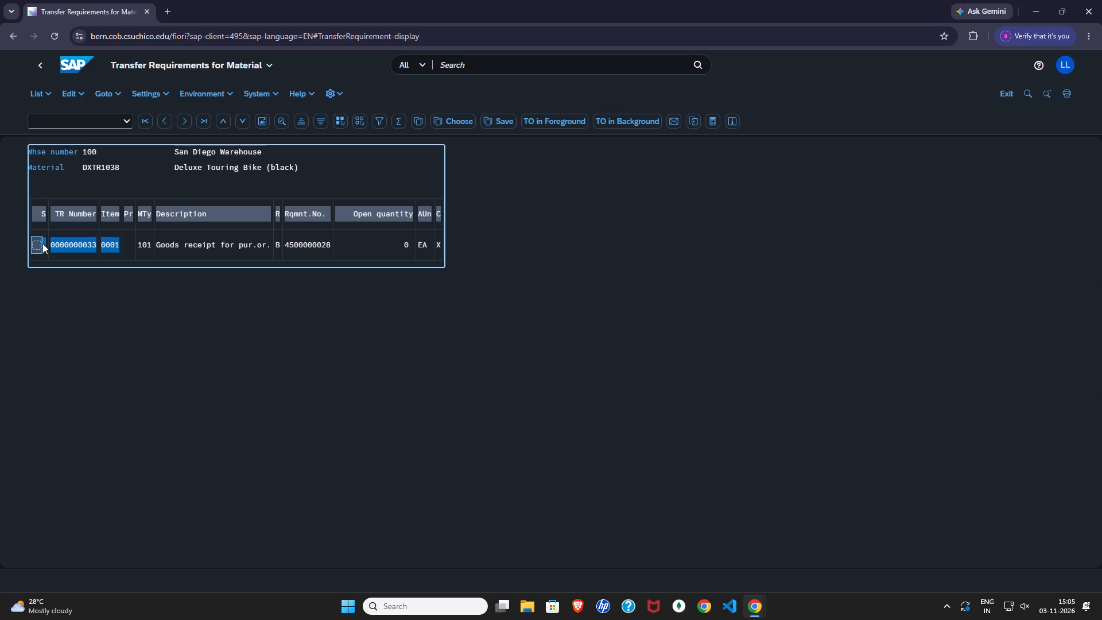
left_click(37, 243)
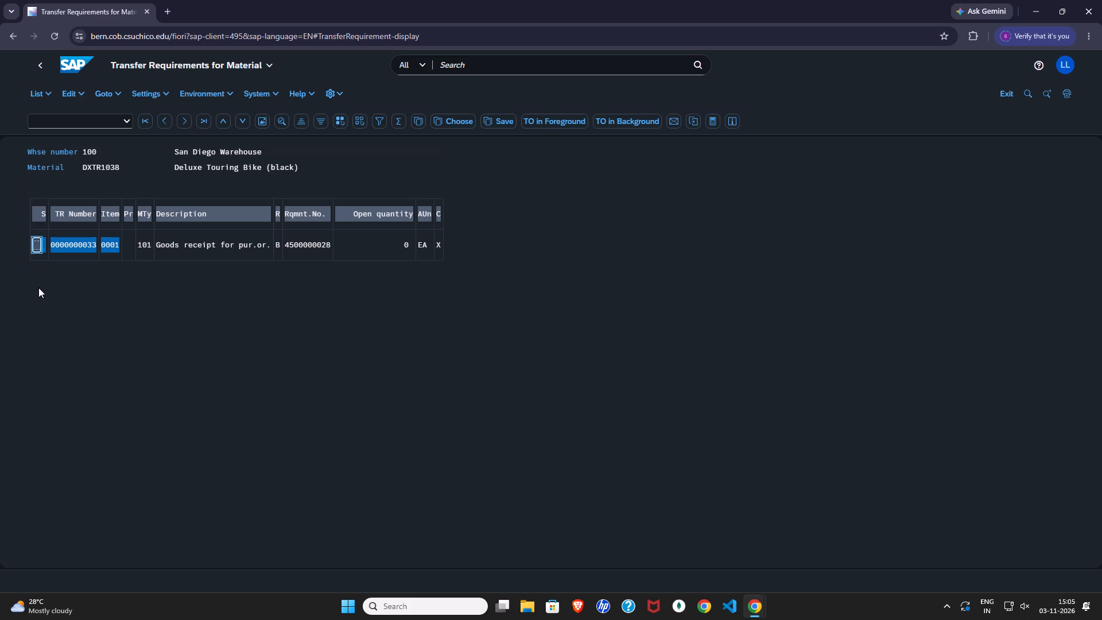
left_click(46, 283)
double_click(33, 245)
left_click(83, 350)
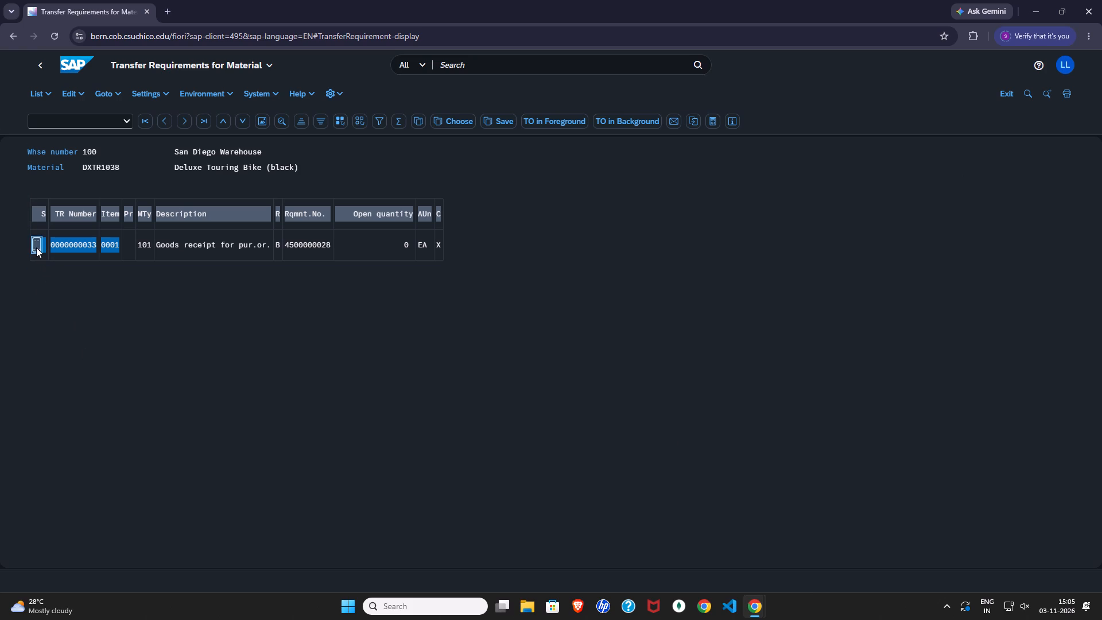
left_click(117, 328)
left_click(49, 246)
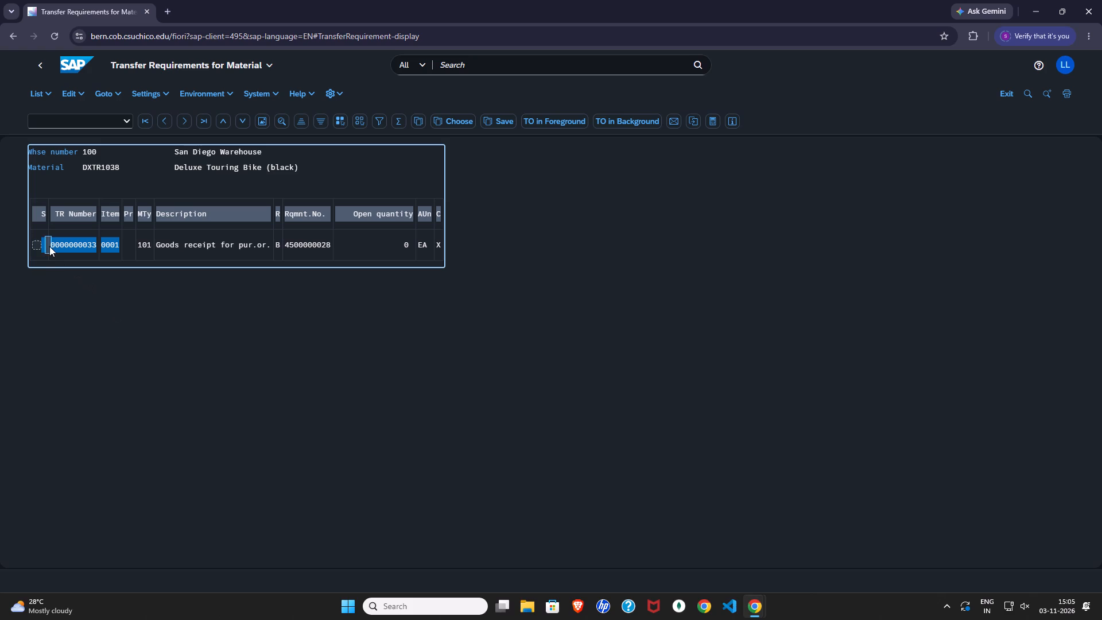
Open the single-item details of transfer requirement 33, check them, and go back to its item list.
left_click(66, 241)
left_click(28, 245)
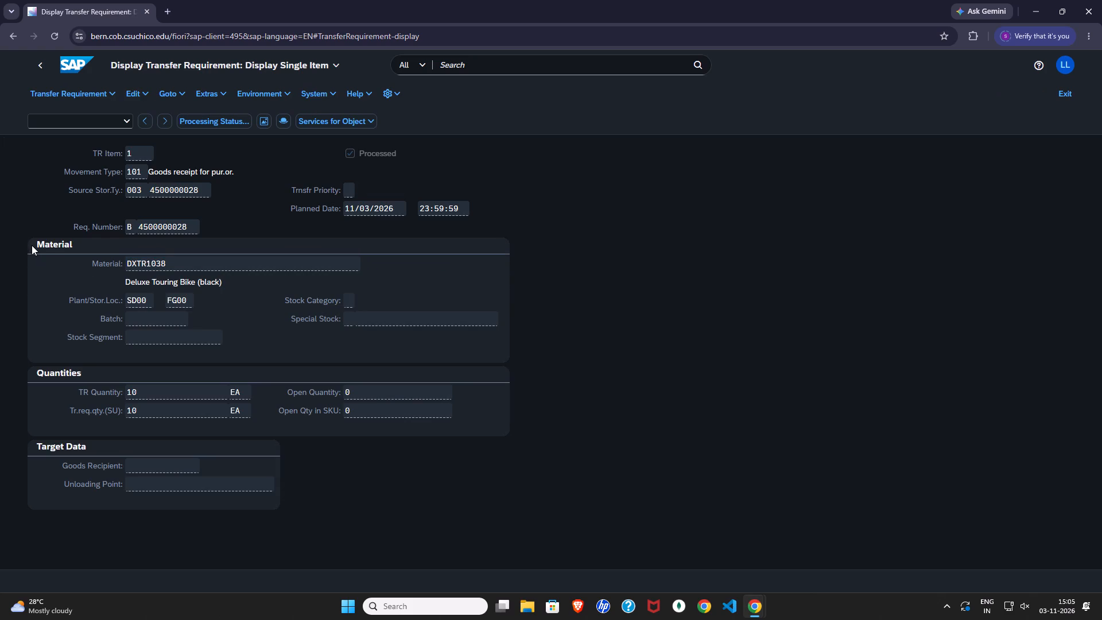
key("space")
left_click(41, 68)
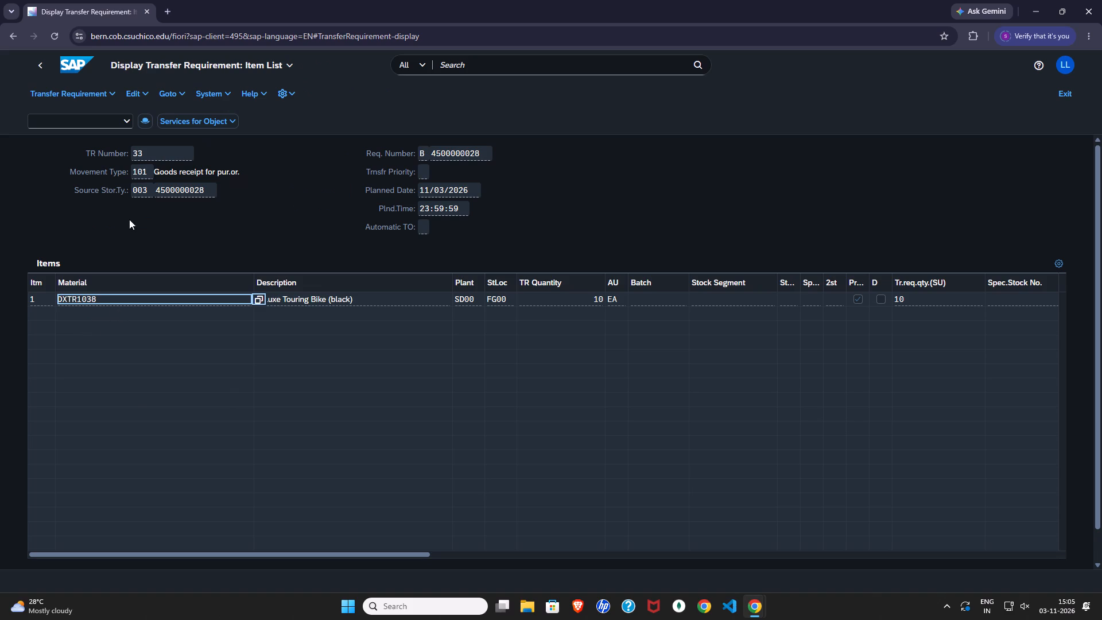
Reopen Display Transfer Requirement: List for Material from Warehouse Management and search for DXTR1038 in warehouse 100, plant SD00, with Processing Complete included.
left_click(79, 68)
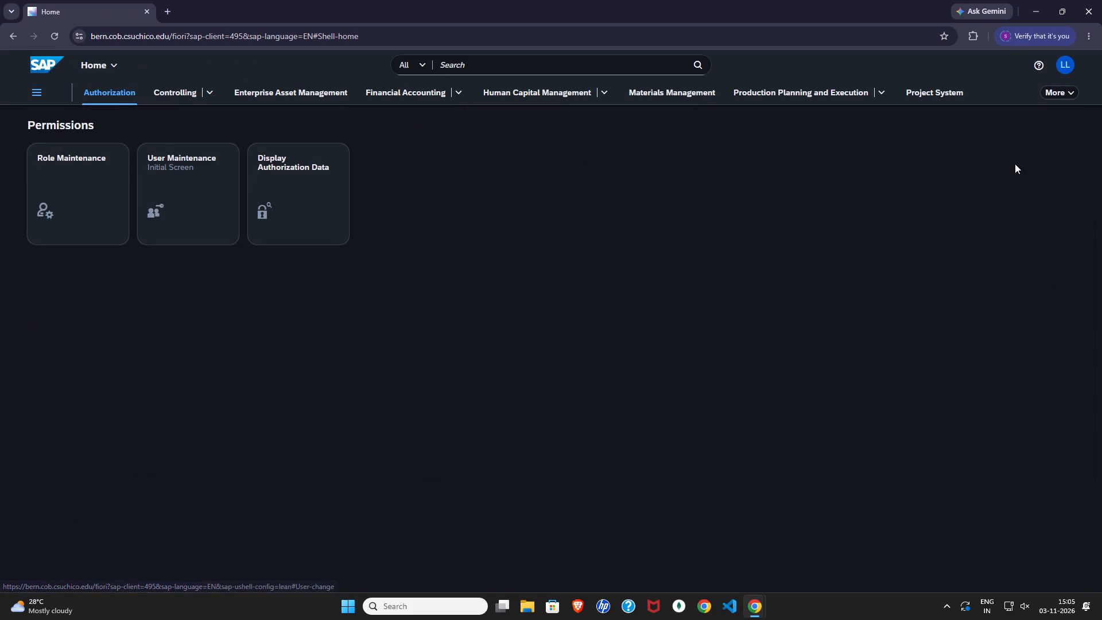
left_click(1055, 87)
left_click(1012, 181)
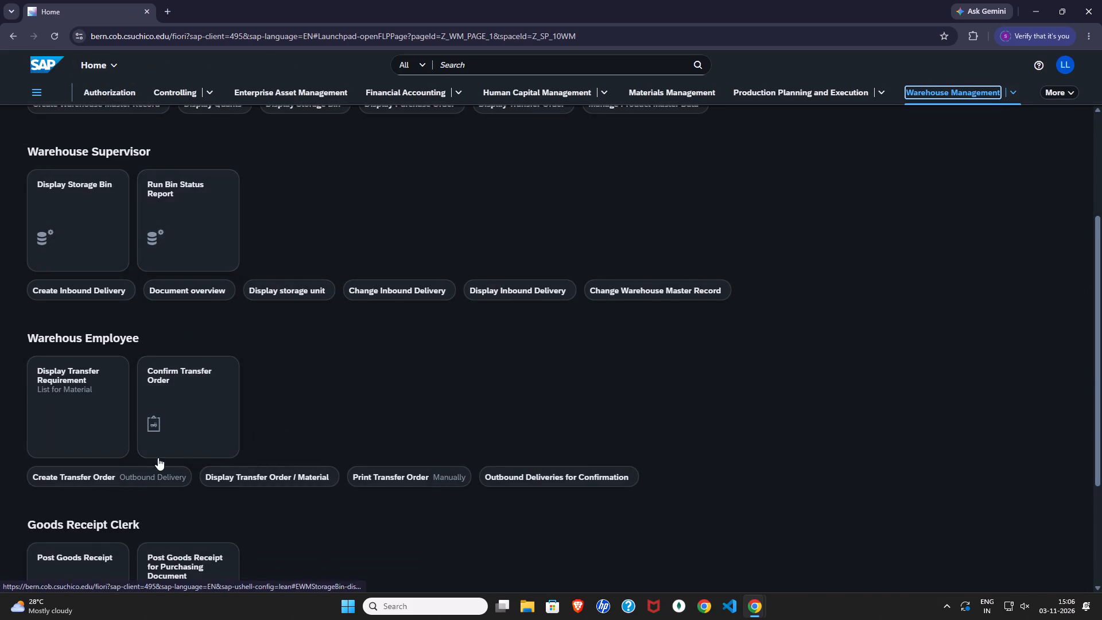
scroll(149, 469, "down", 2)
scroll(149, 469, "up", 1)
left_click(108, 369)
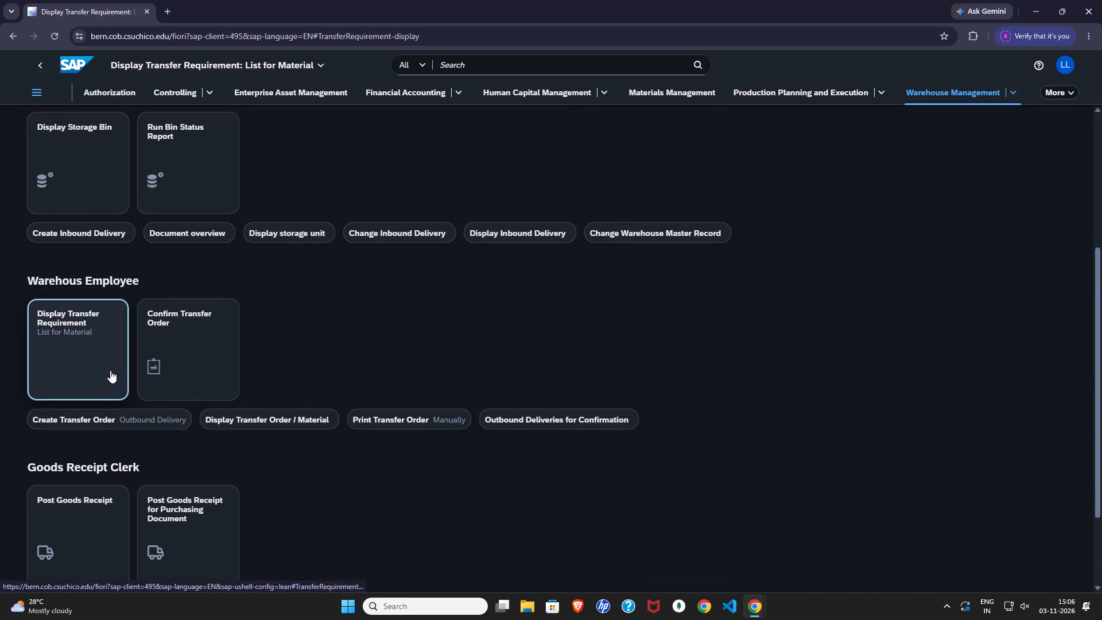
left_click(219, 189)
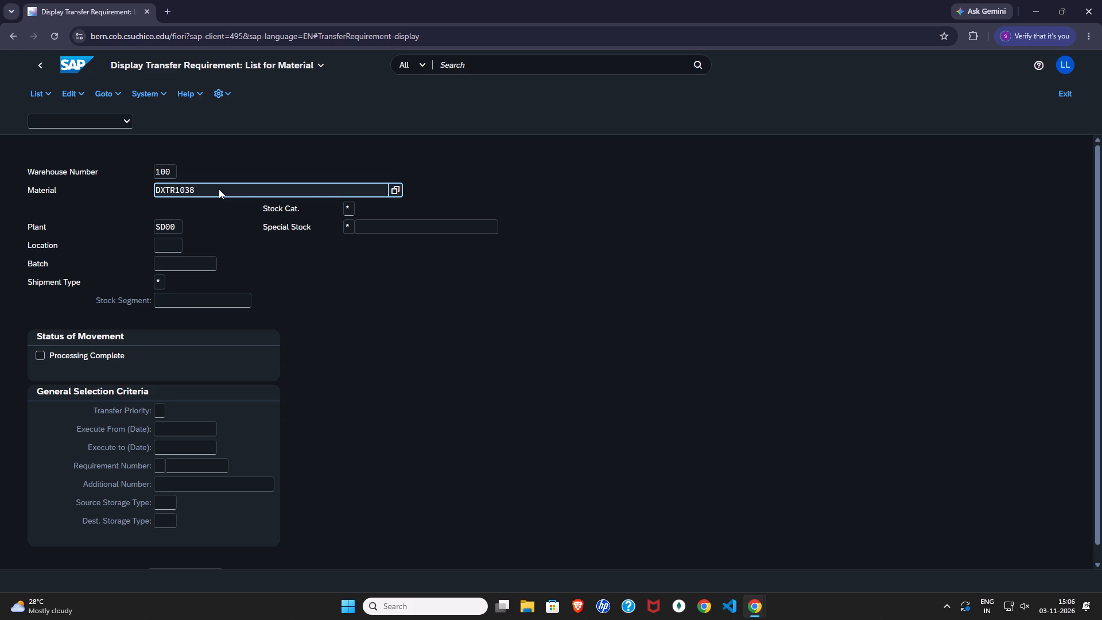
left_click(36, 358)
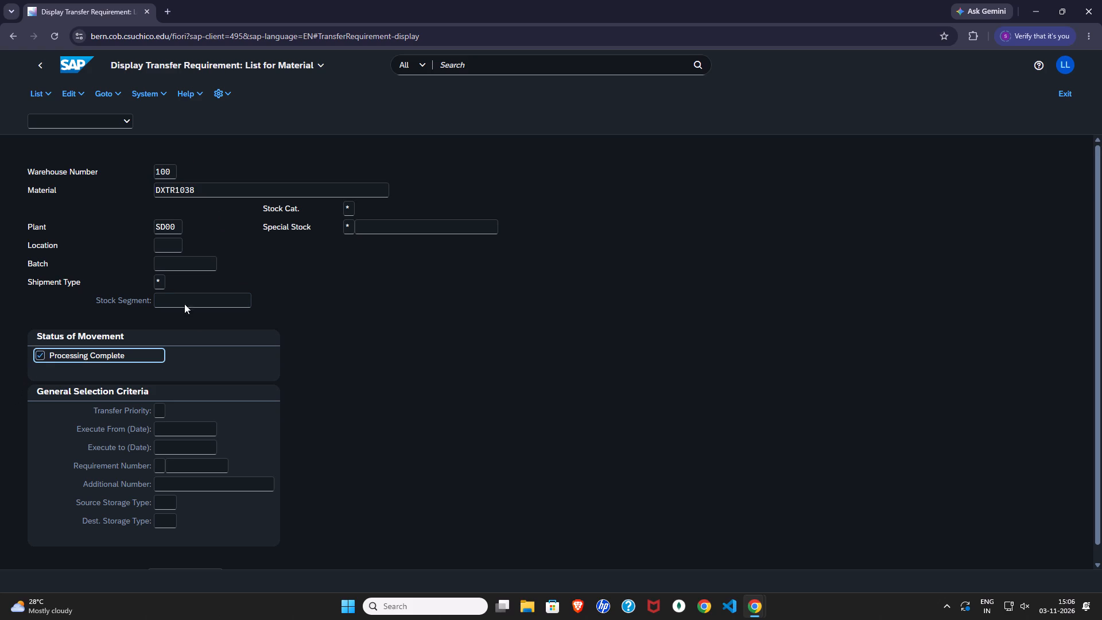
key("Return")
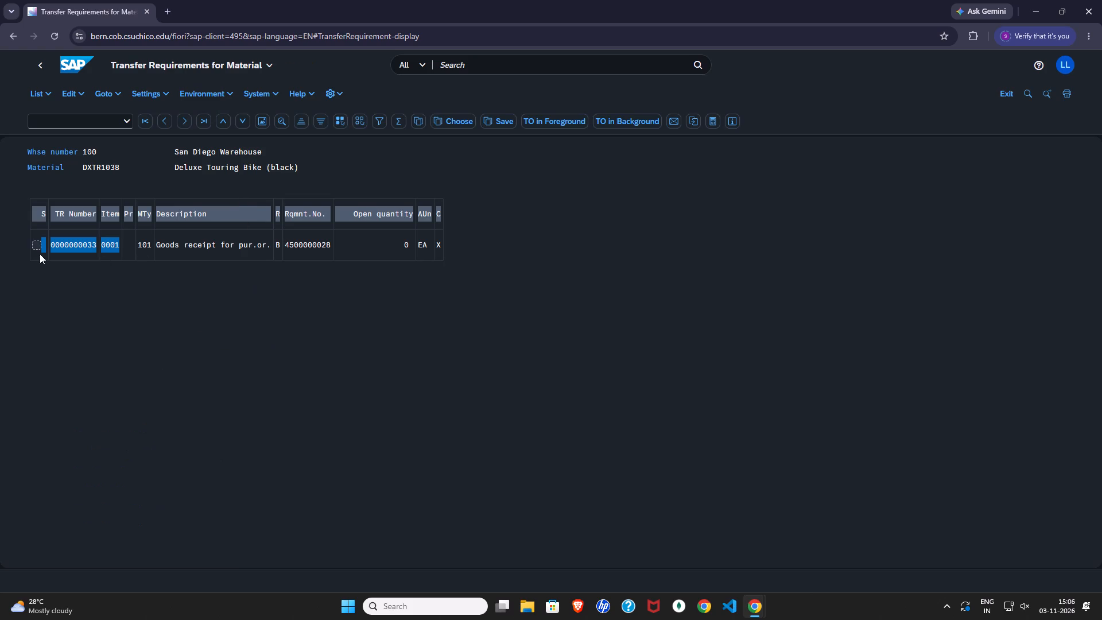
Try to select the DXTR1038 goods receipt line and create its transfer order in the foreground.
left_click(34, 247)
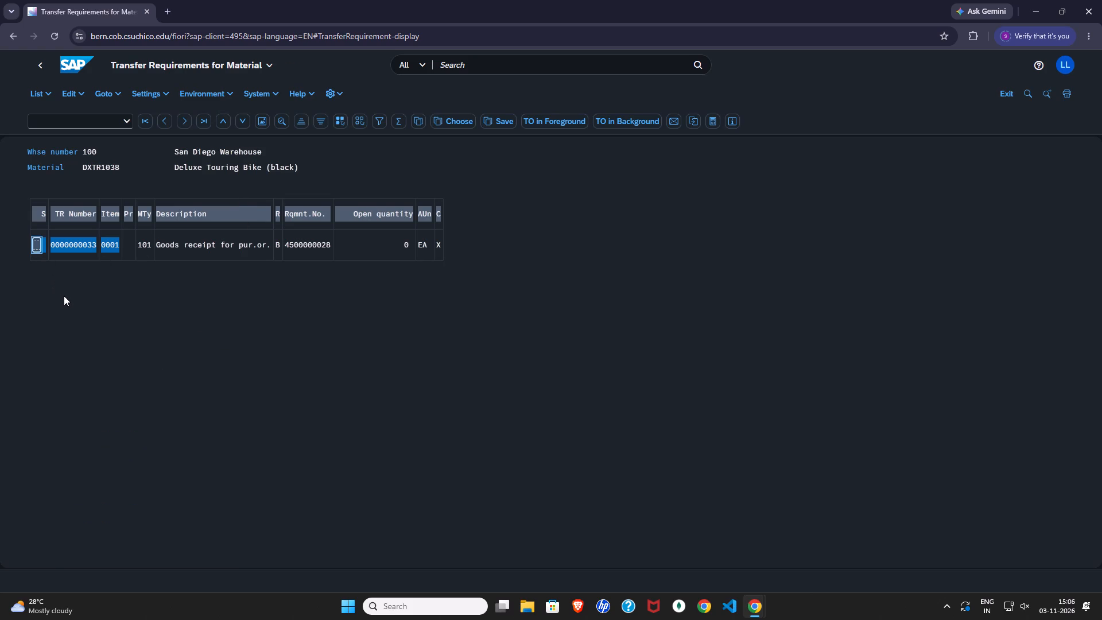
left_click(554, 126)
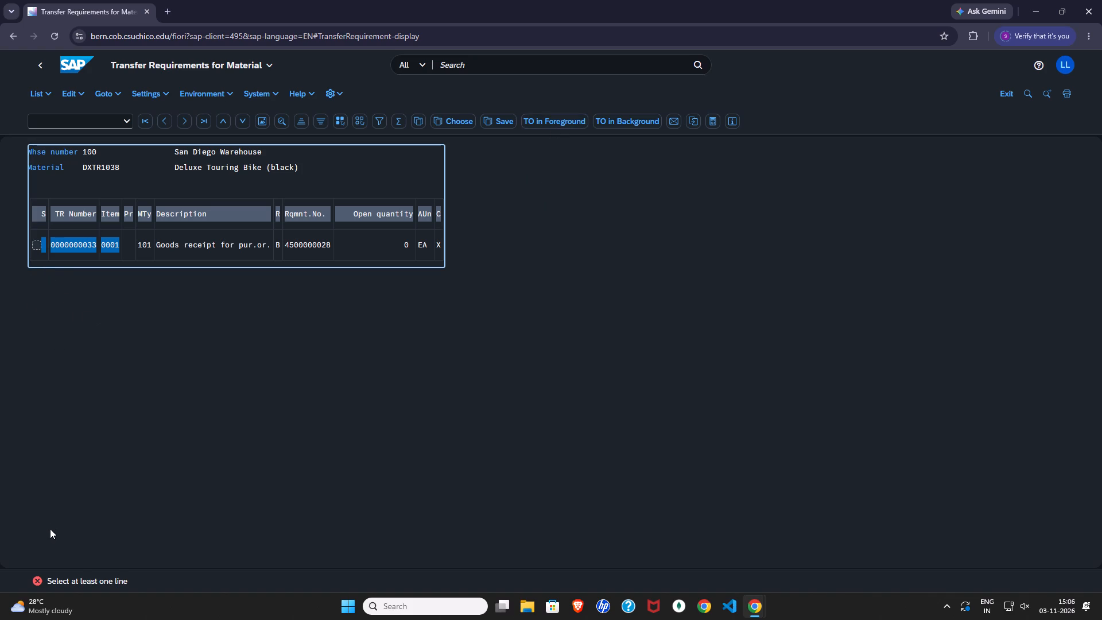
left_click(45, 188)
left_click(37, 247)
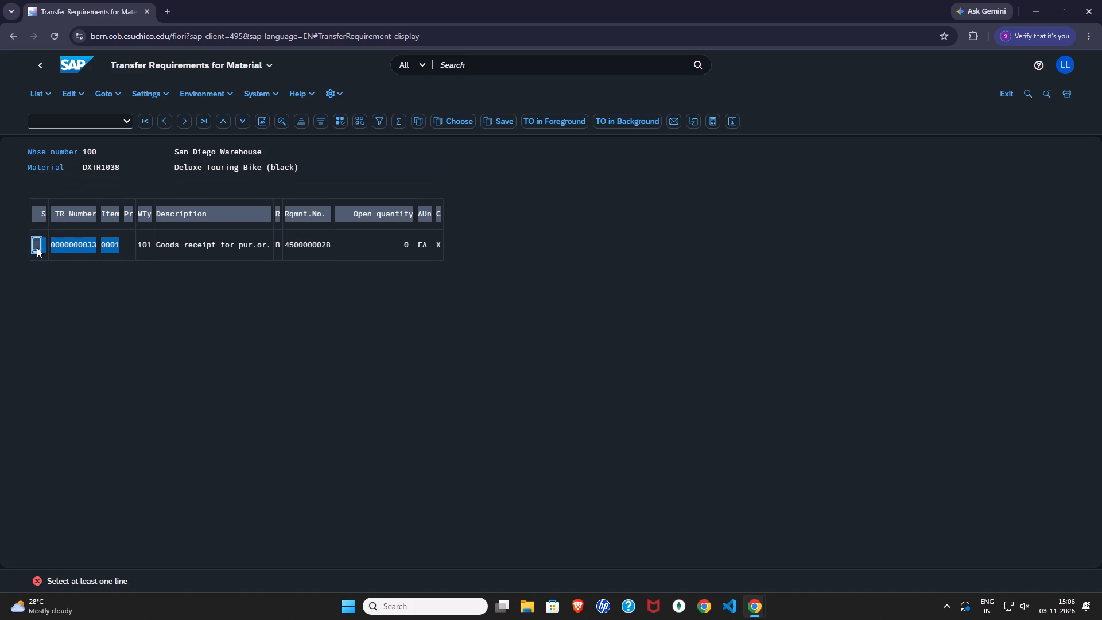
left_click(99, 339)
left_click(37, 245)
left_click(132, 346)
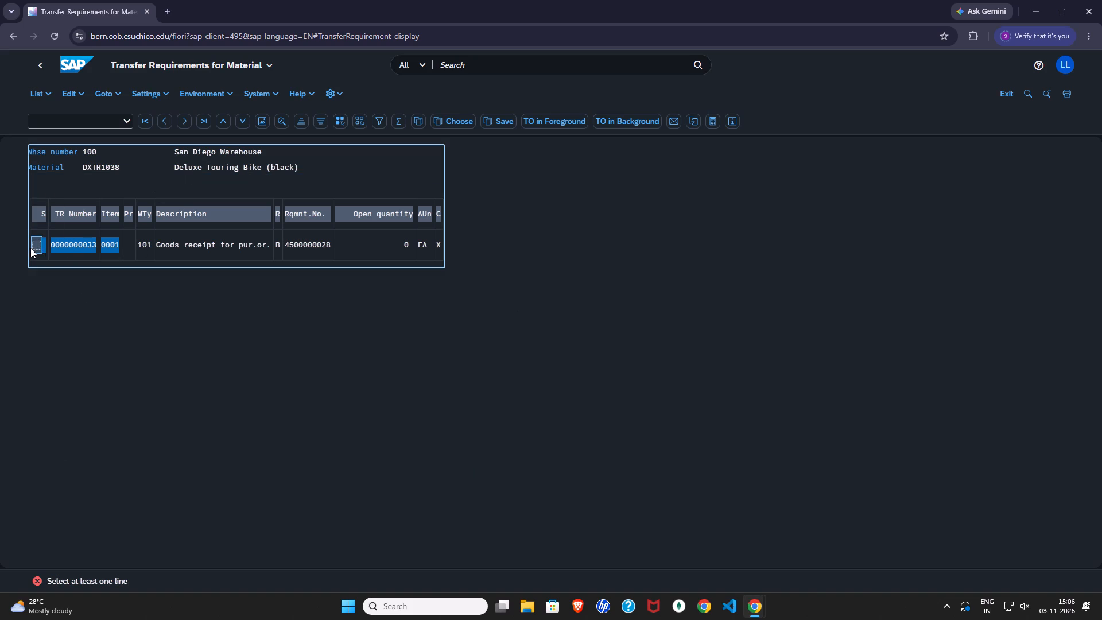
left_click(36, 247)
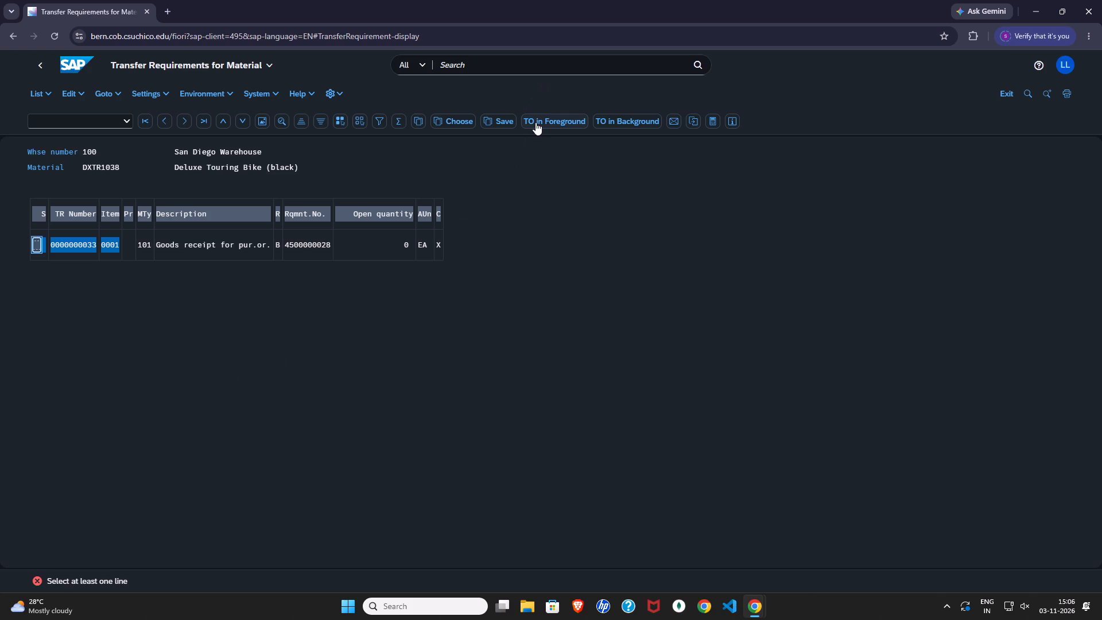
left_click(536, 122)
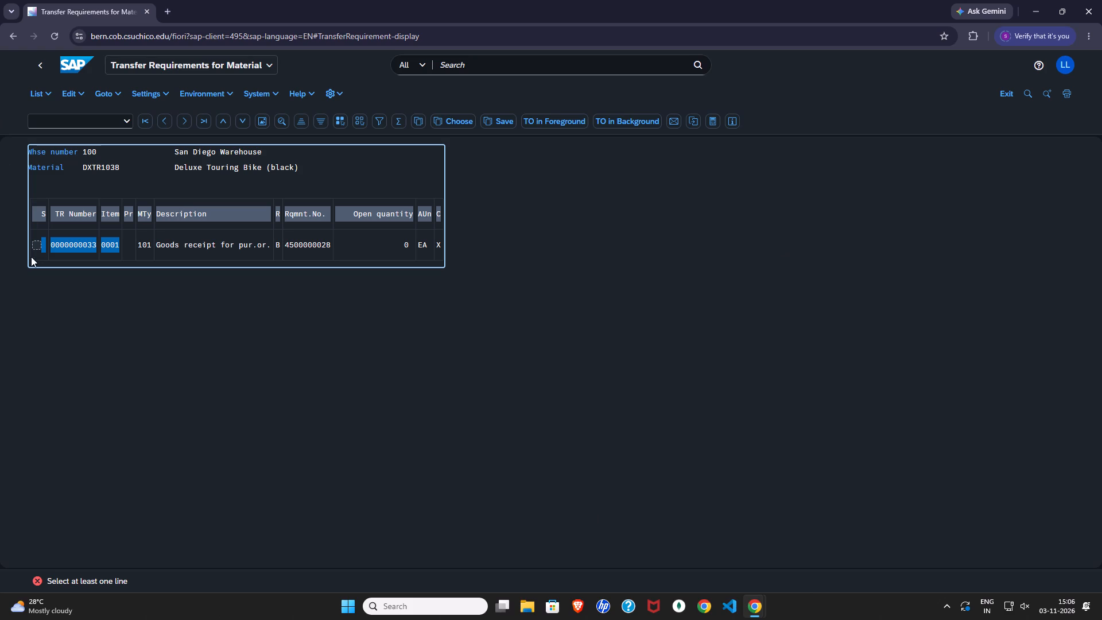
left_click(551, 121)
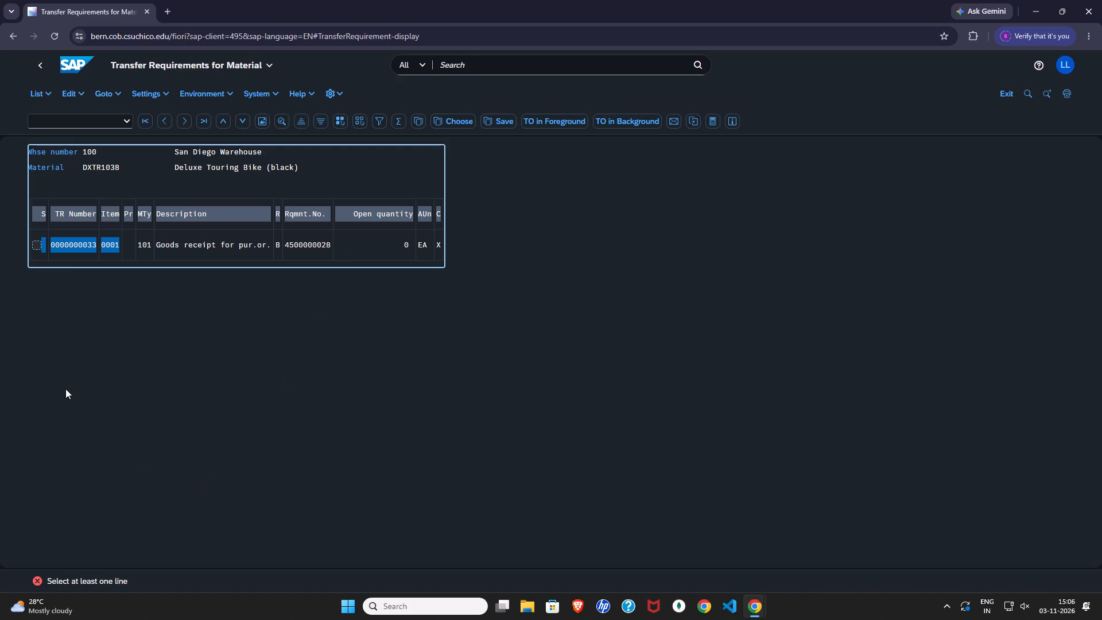
Run the bin status report for warehouse 100 with storage bin STBN*038, check the overview, and return to Warehouse Management.
left_click(63, 60)
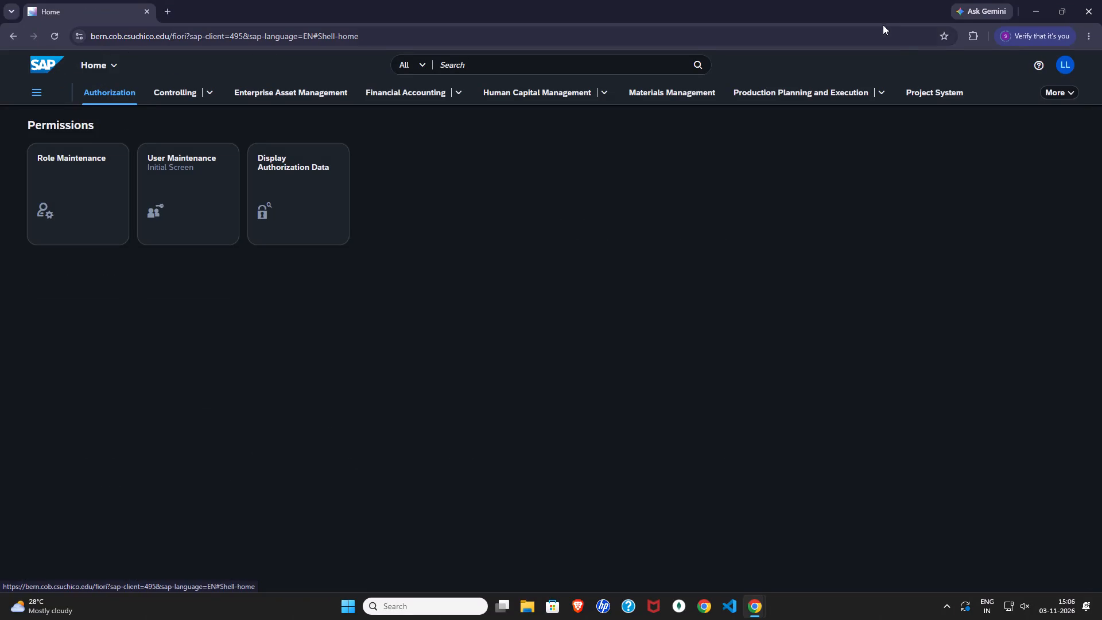
left_click(1046, 98)
left_click(1013, 176)
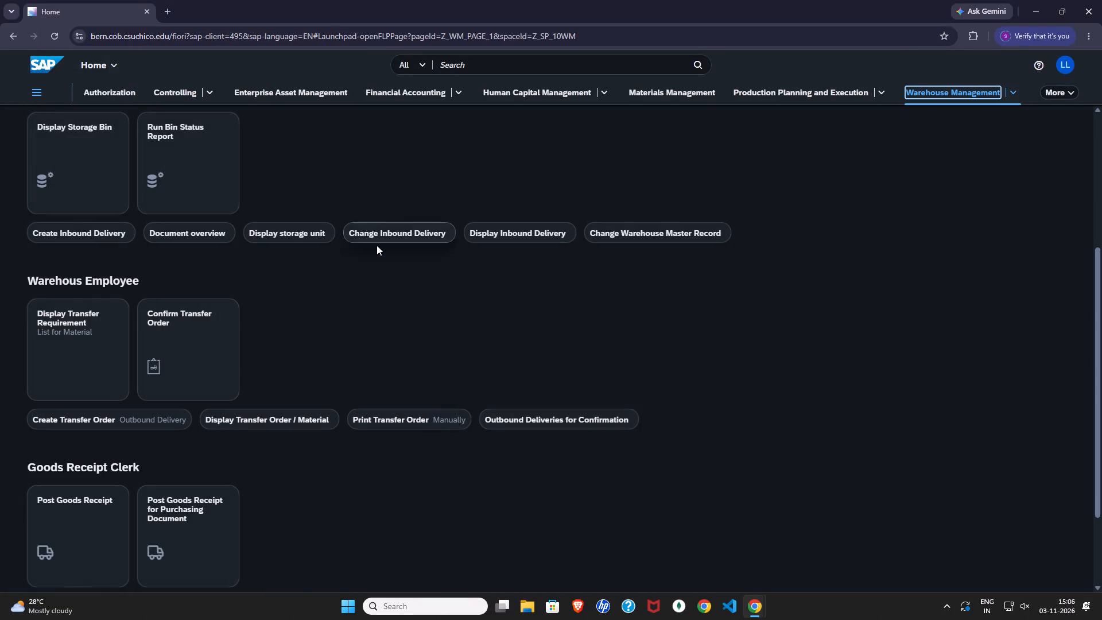
scroll(231, 253, "up", 3)
left_click(207, 291)
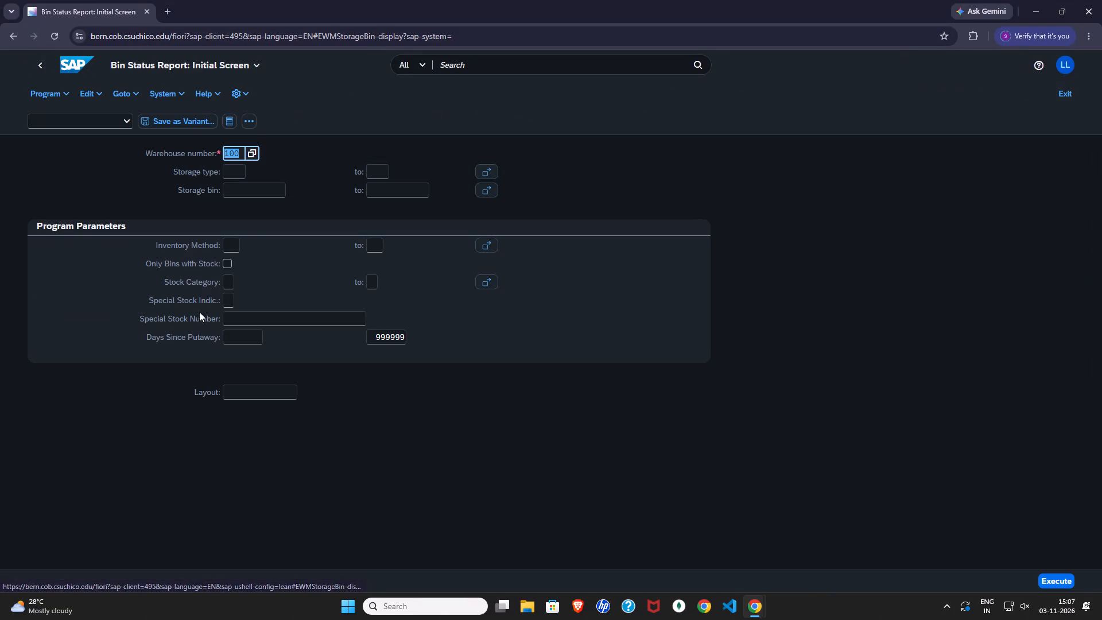
left_click(257, 193)
type("STBJ")
key("BackSpace")
type("N*038")
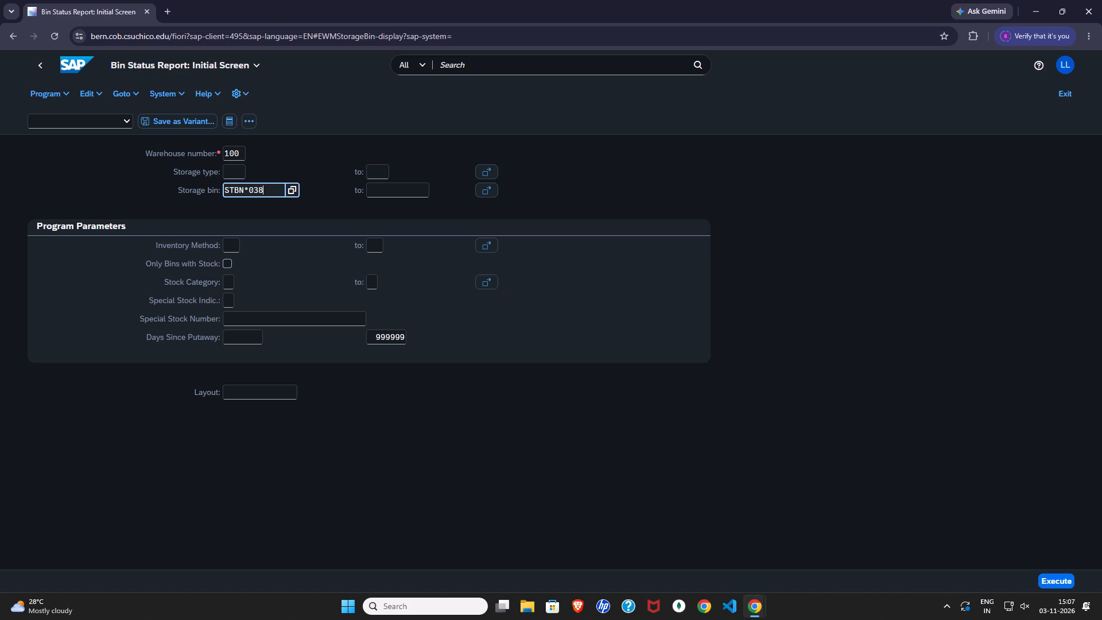
key("Return")
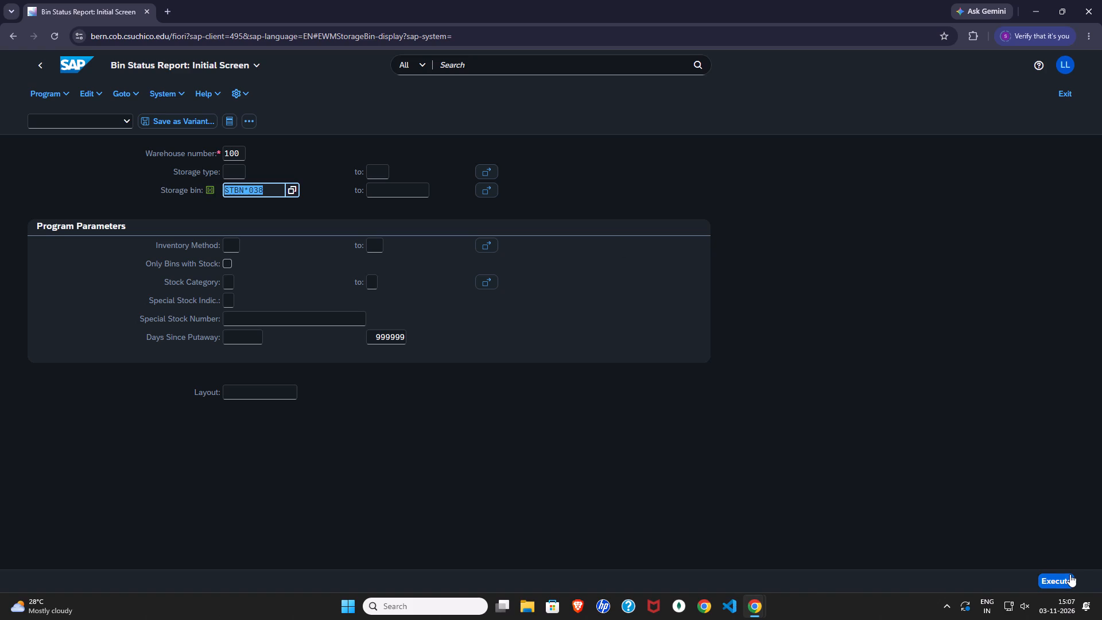
left_click(1065, 575)
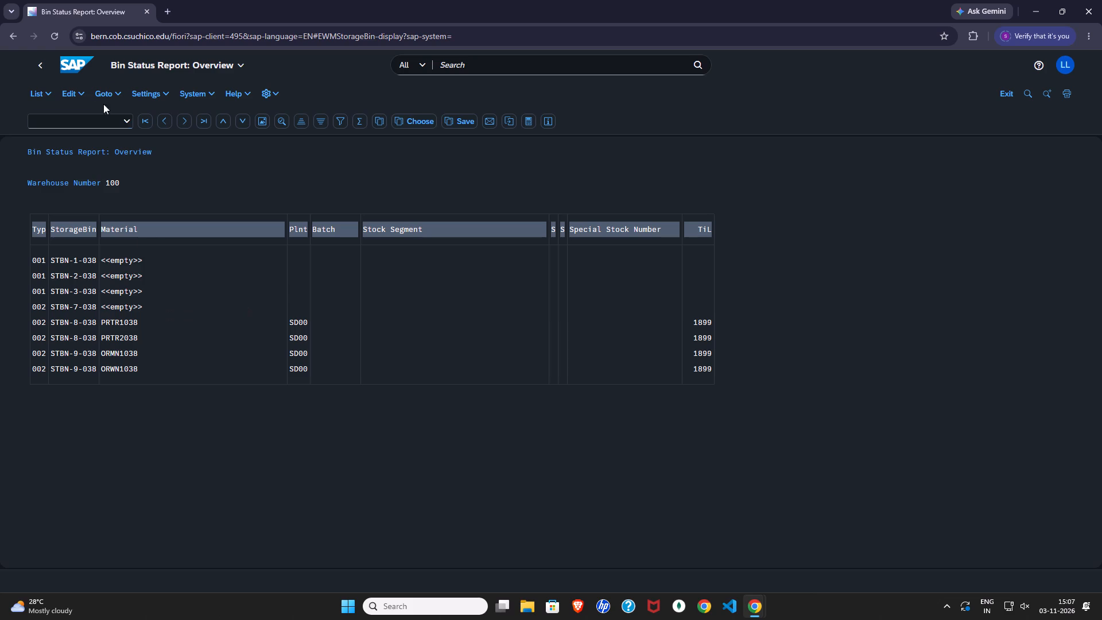
left_click(38, 62)
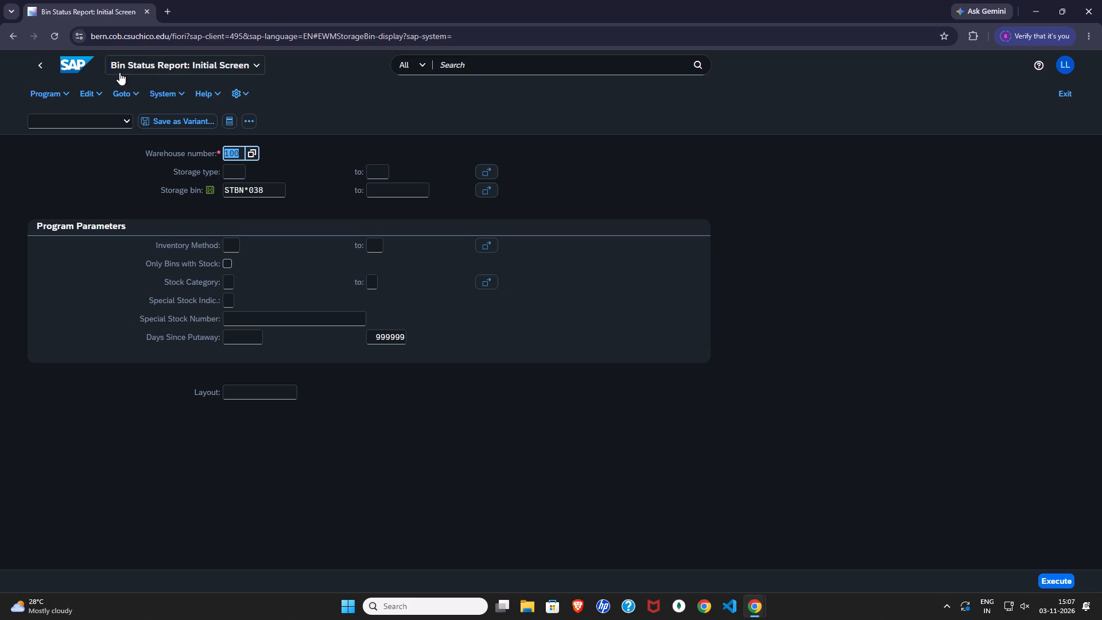
left_click(41, 63)
Check the details of storage bin STBN-7-038 in Display Storage Bin and return to Warehouse Management.
double_click(67, 322)
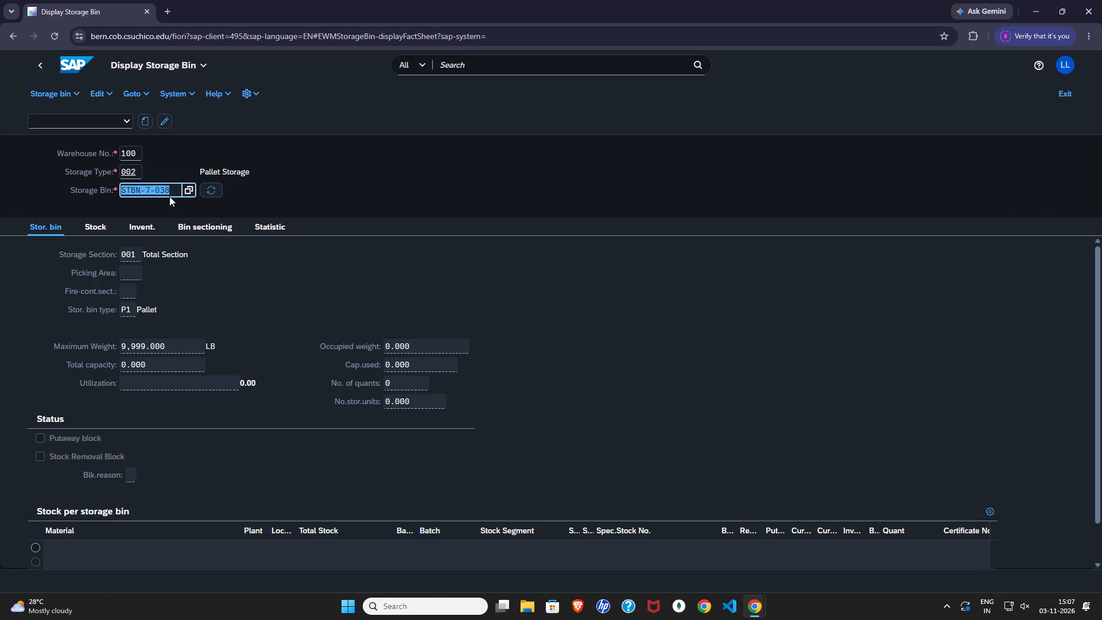
left_click(288, 183)
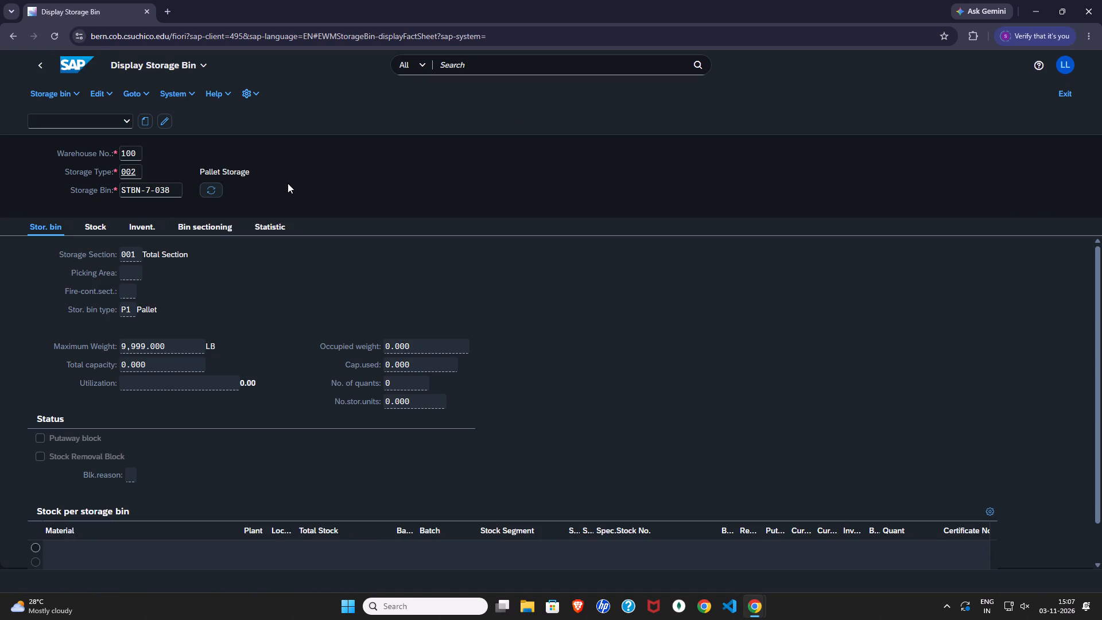
left_click(39, 69)
Run the bin status report for warehouse 100 with storage bin STBN*038, review the overview, and return to Warehouse Management.
left_click(181, 342)
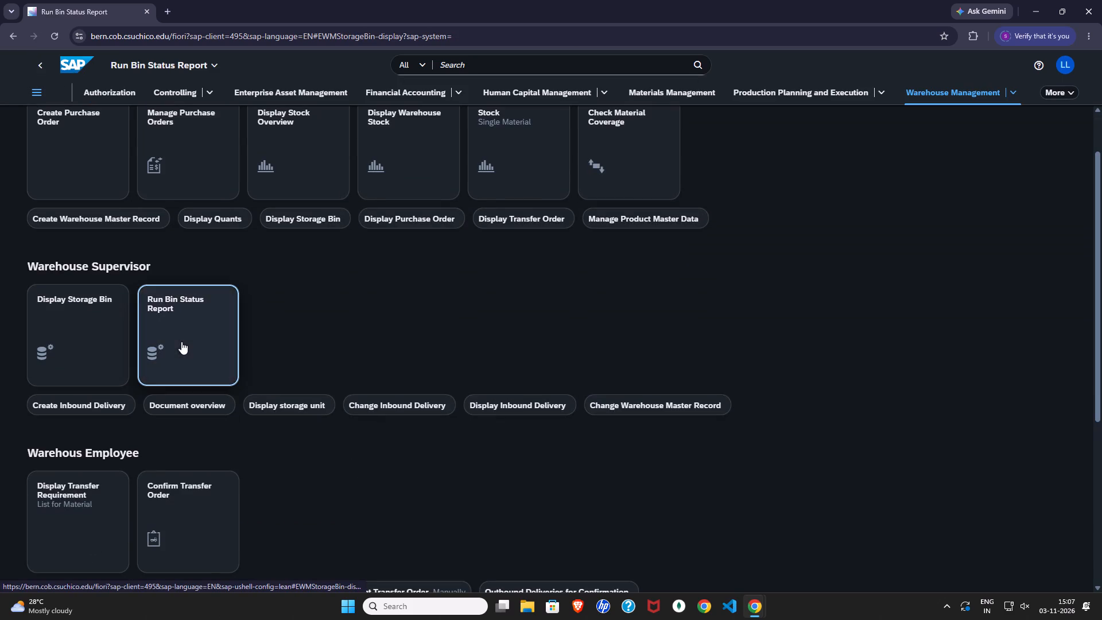
left_click(250, 199)
left_click(243, 195)
key("s")
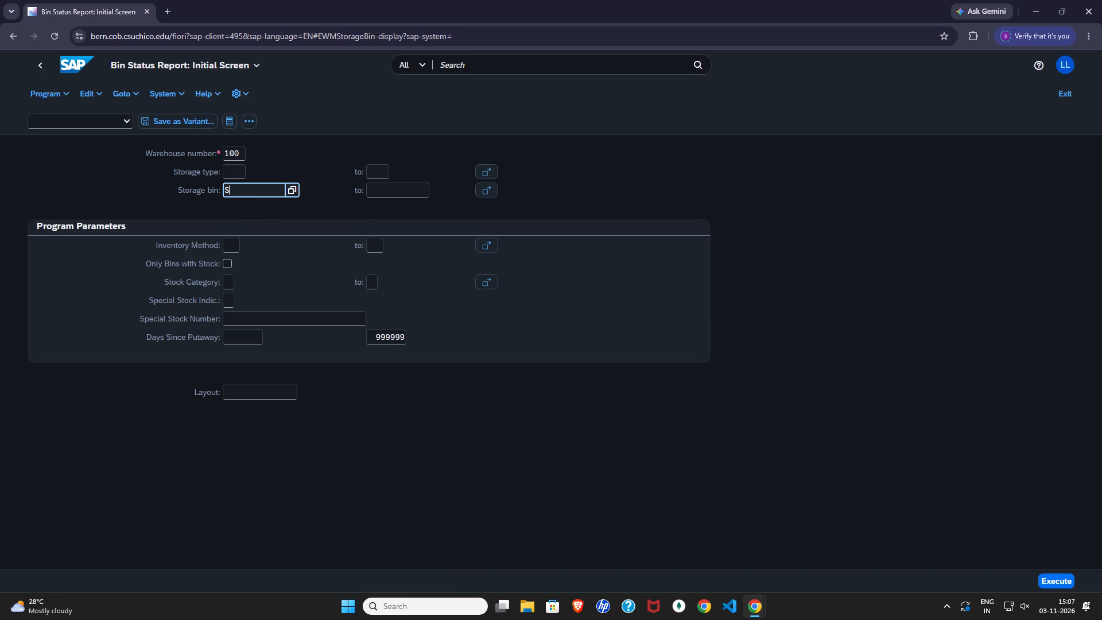
left_click(248, 208)
left_click(1053, 587)
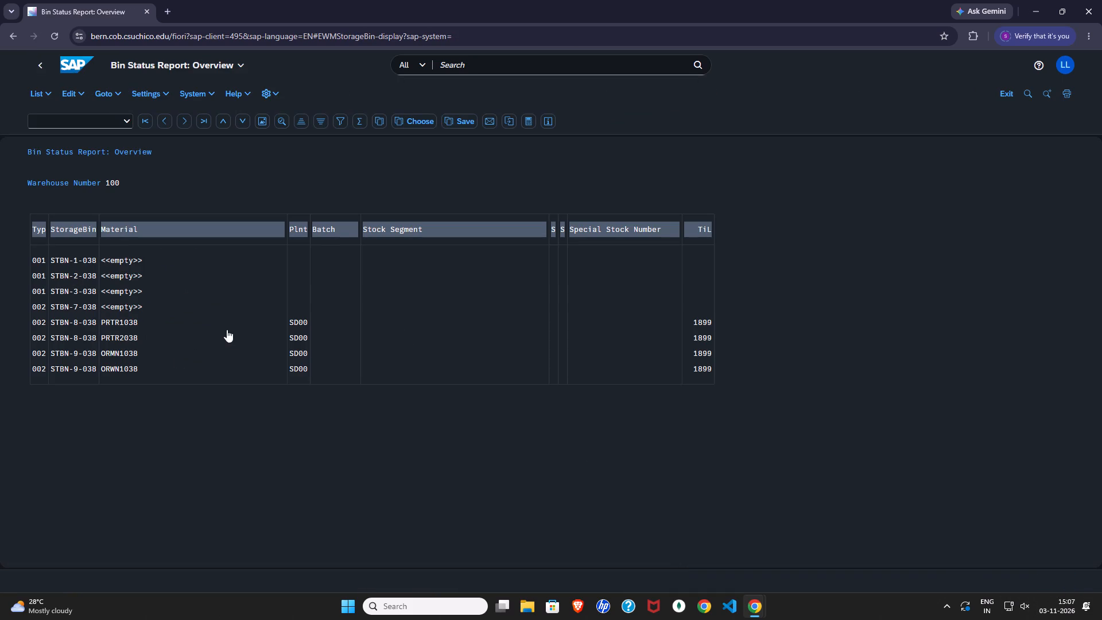
left_click(41, 64)
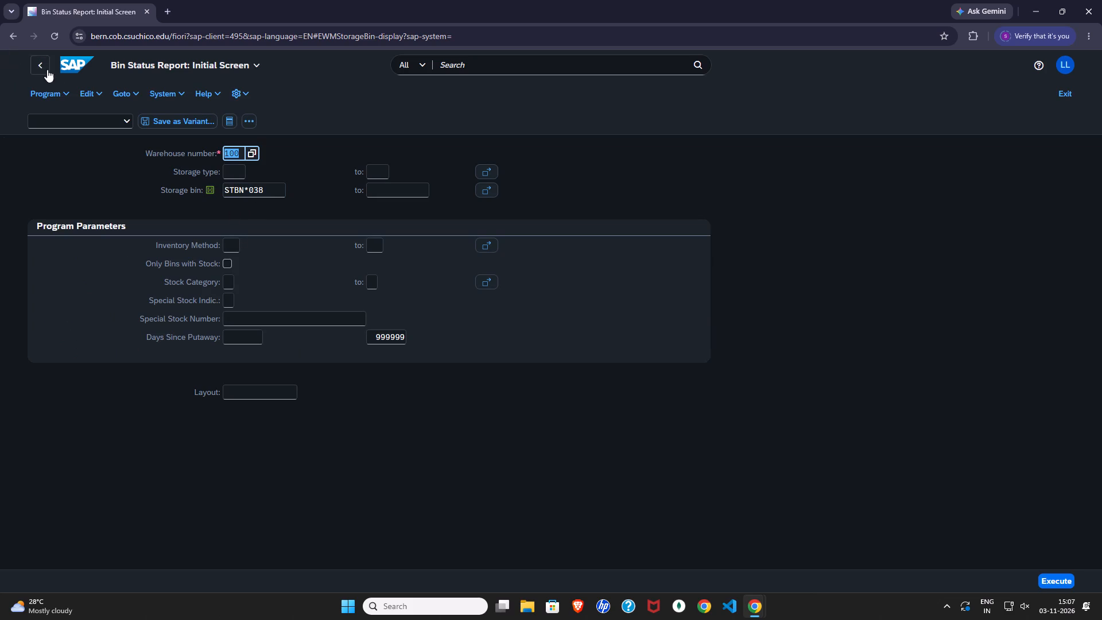
left_click(48, 68)
Open Display Storage Bin and look up storage bin STBN-1-038 in warehouse 100 under storage type 002.
left_click(99, 316)
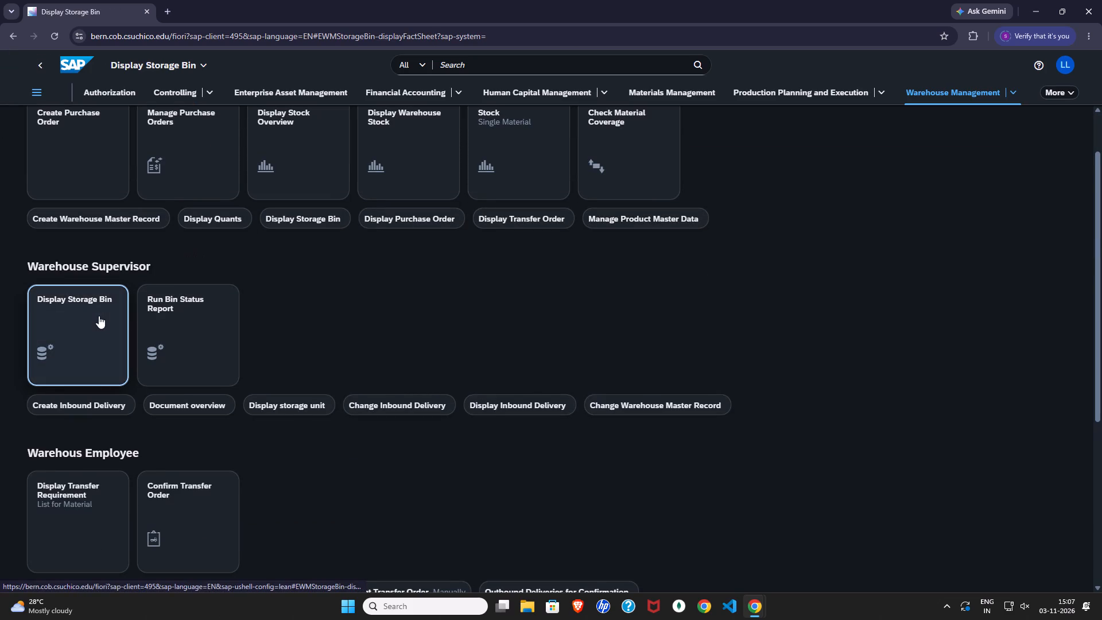
left_click(146, 195)
left_click(150, 188)
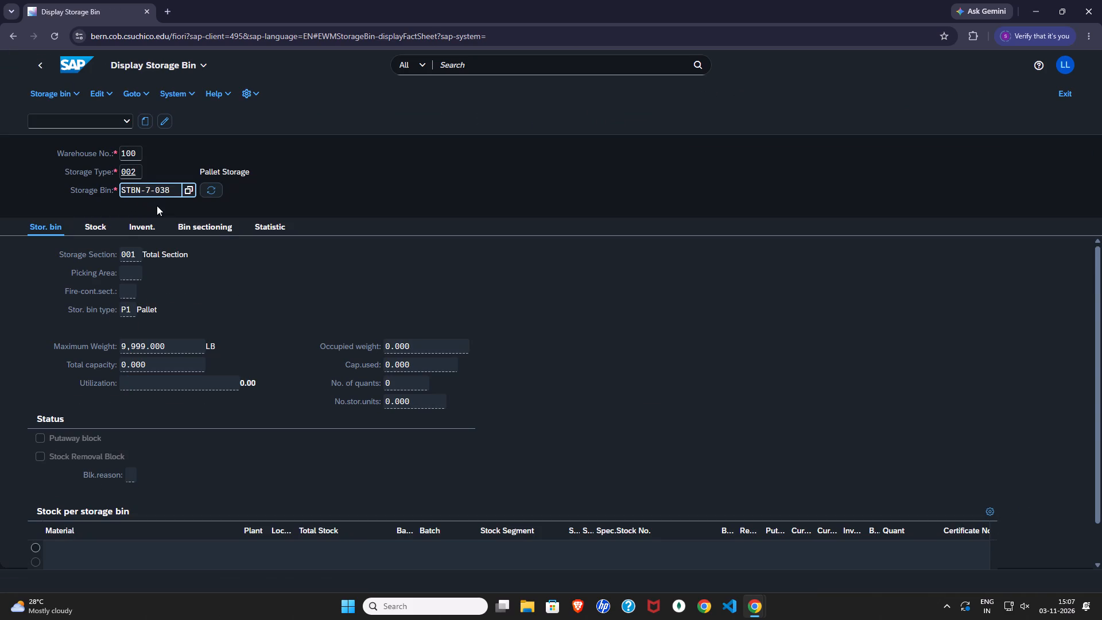
key("BackSpace")
key("1")
key("Return")
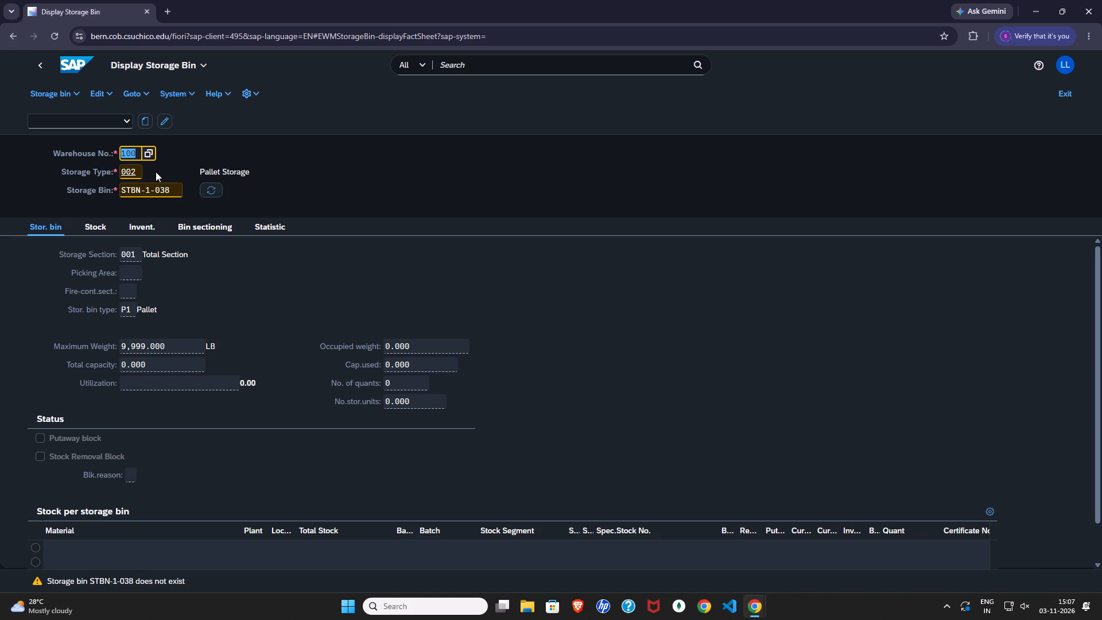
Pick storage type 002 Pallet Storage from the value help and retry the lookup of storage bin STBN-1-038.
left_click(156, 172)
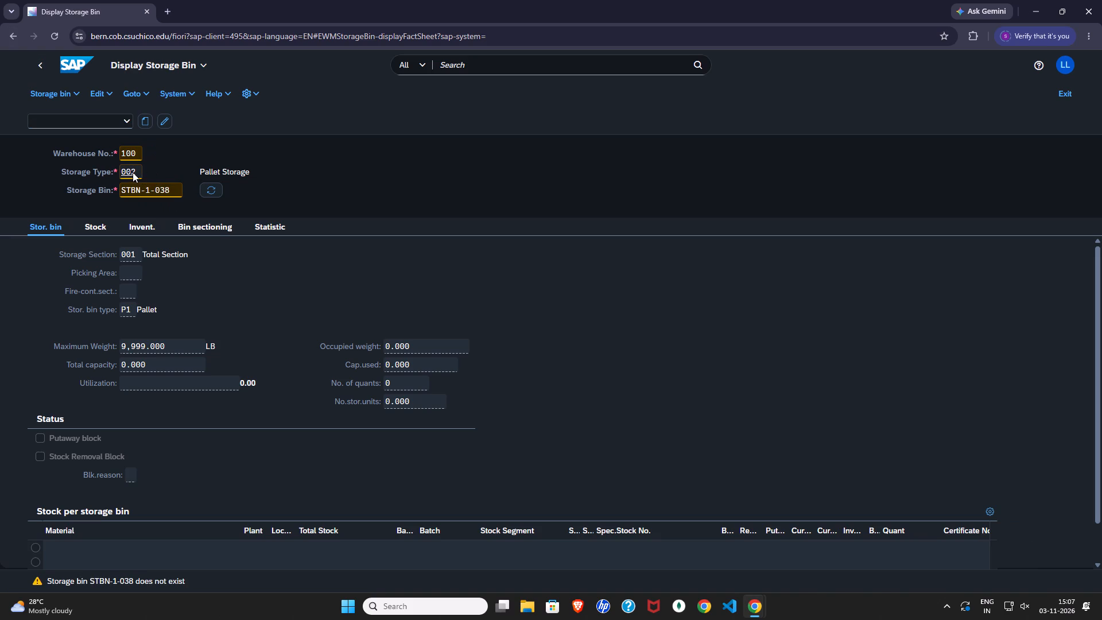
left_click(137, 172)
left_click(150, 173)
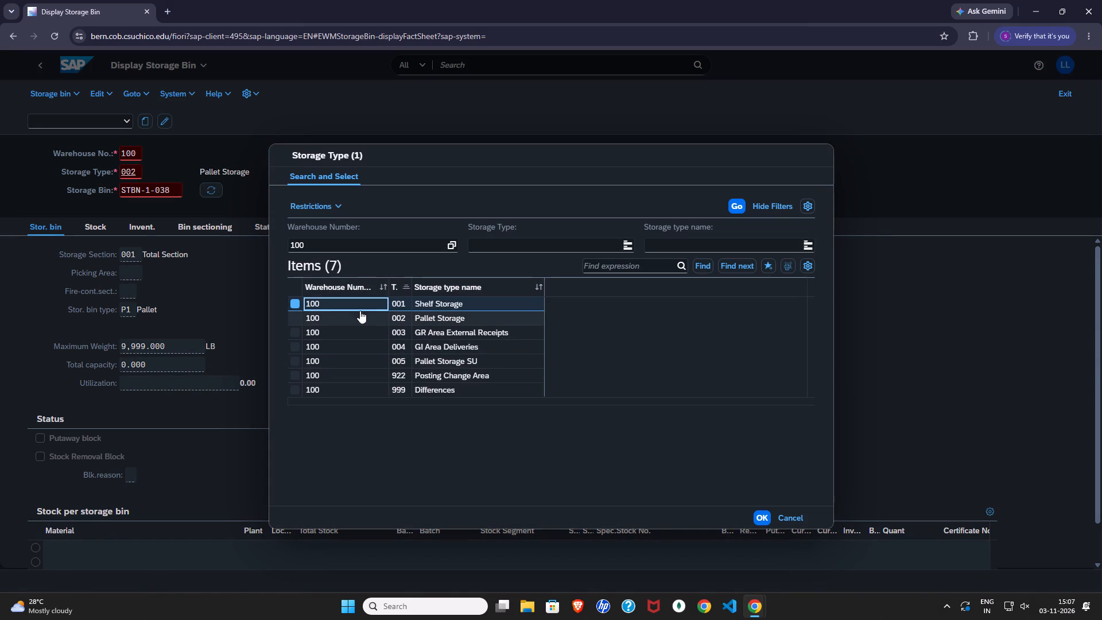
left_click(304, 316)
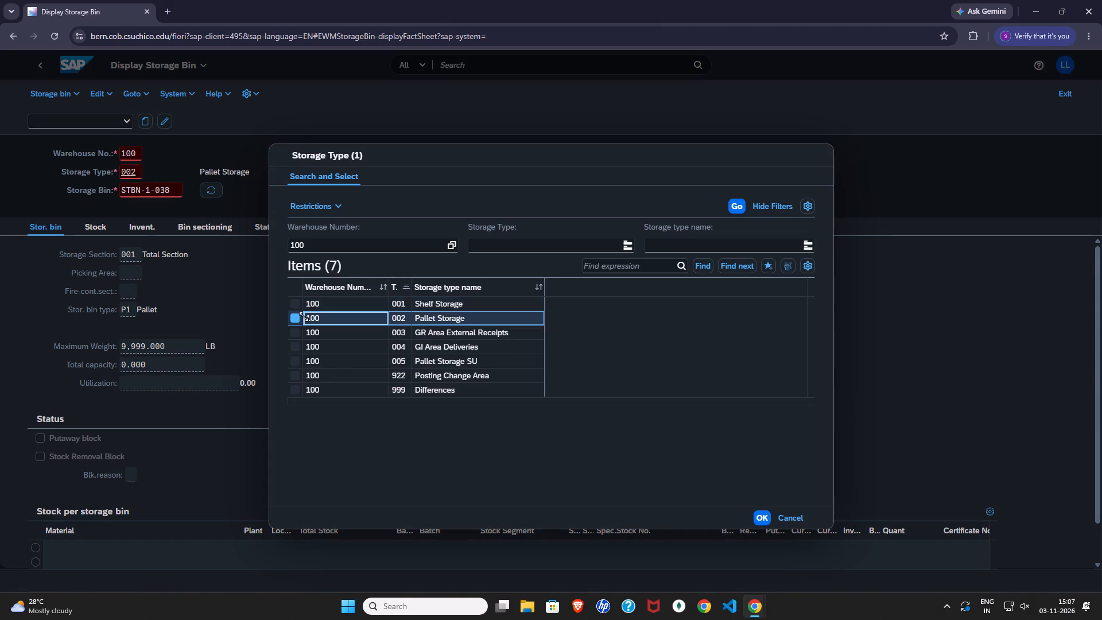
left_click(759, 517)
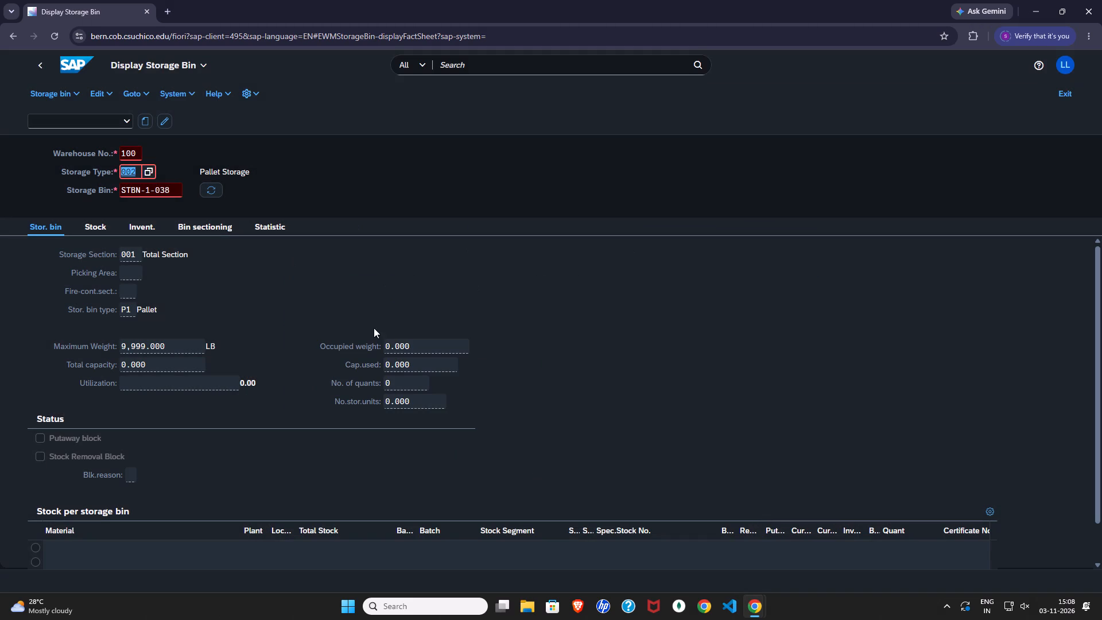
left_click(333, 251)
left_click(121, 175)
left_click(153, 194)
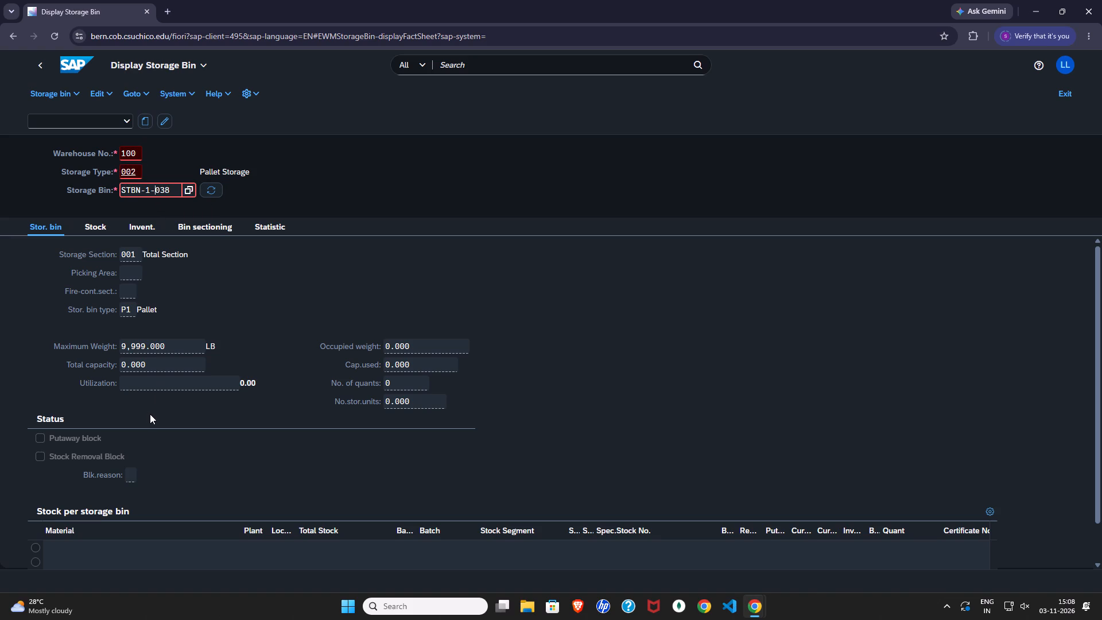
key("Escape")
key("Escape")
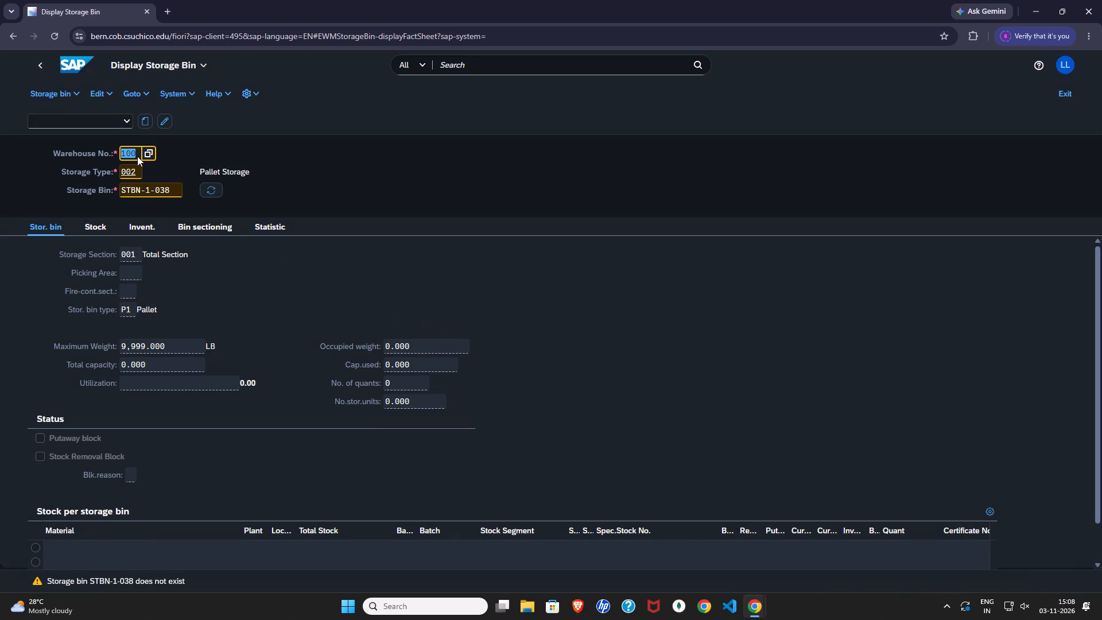
Set the storage type for bin STBN-1-038 to 001 Shelf Storage and leave Display Storage Bin.
left_click(132, 156)
left_click(149, 175)
left_click(169, 164)
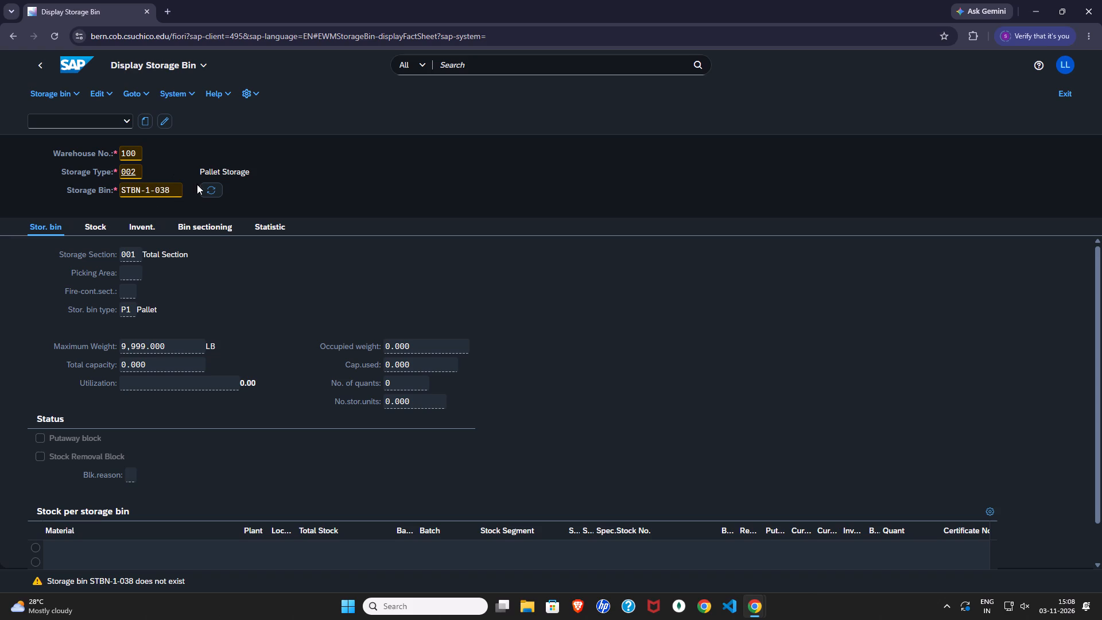
left_click(132, 175)
left_click(139, 172)
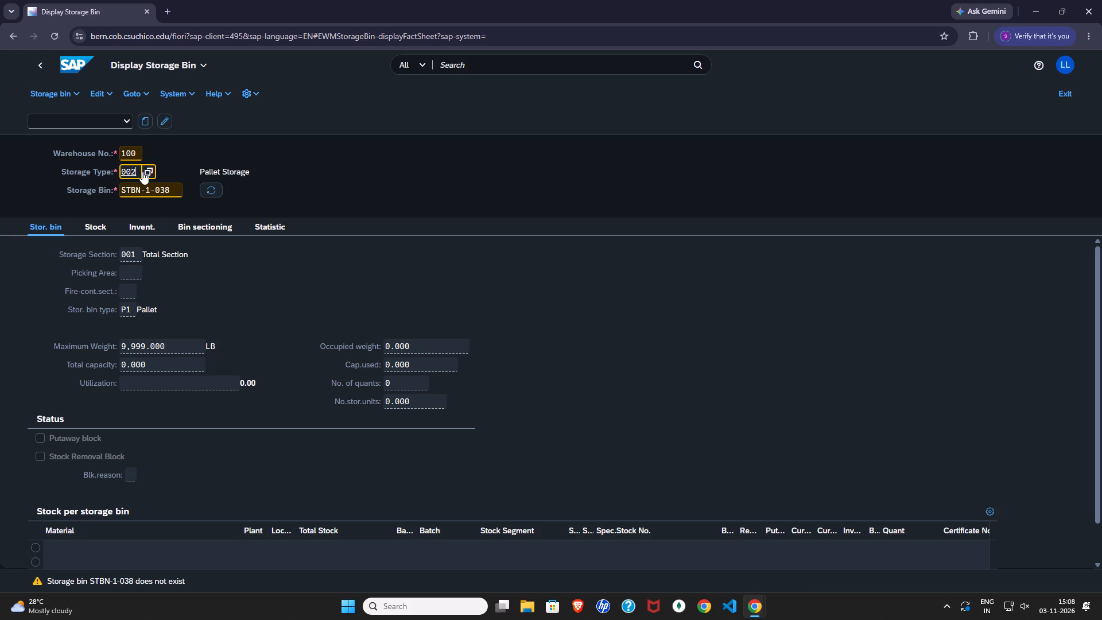
left_click(148, 170)
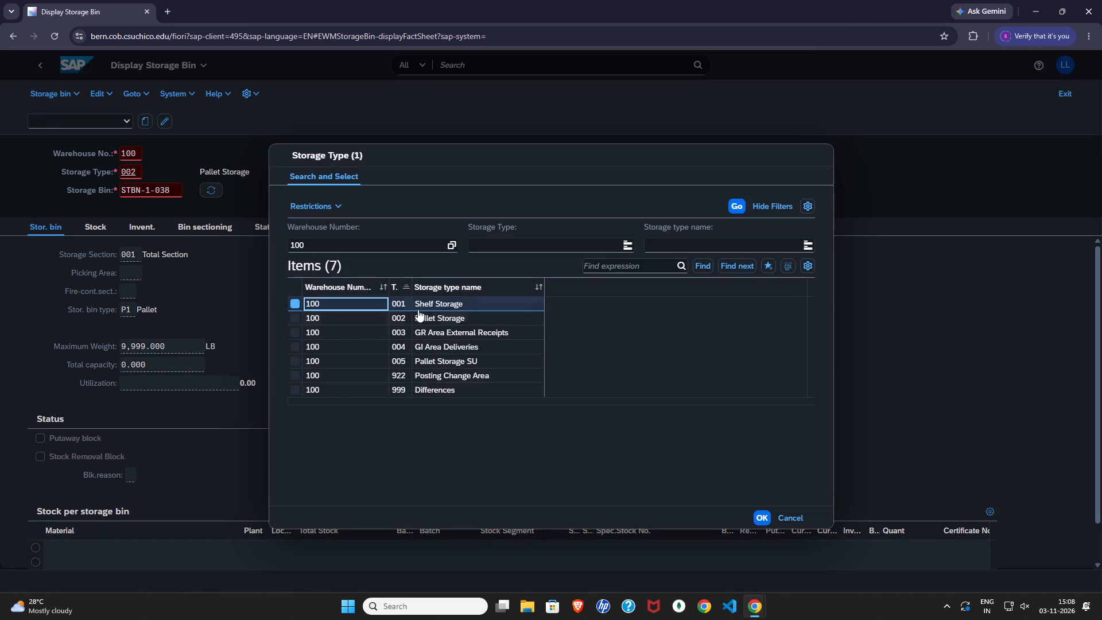
left_click(766, 511)
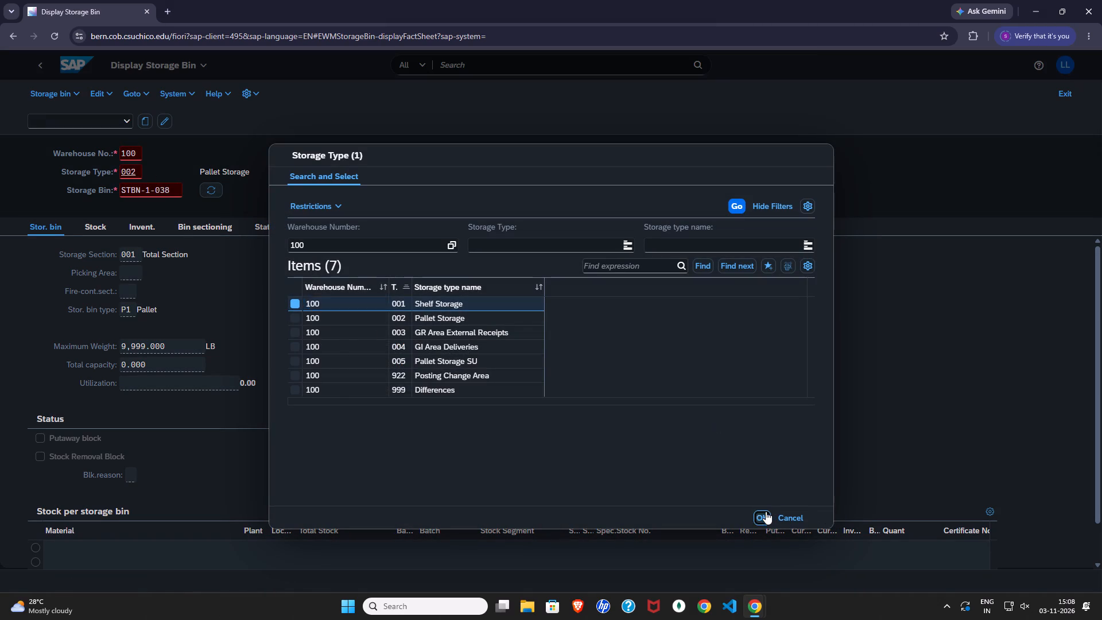
left_click(34, 59)
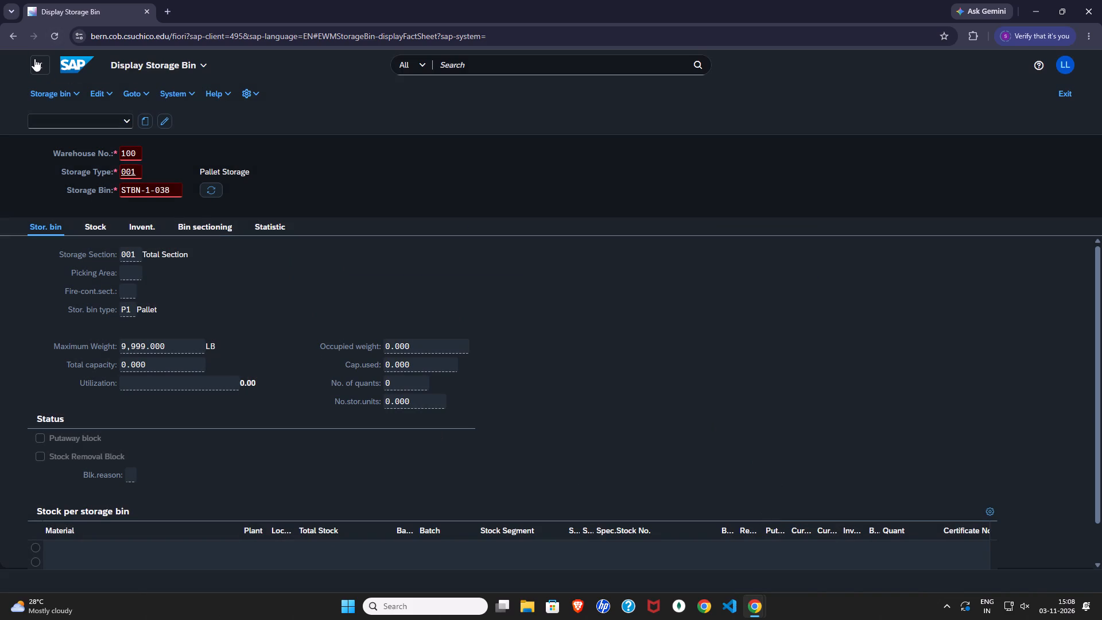
Reopen Display Storage Bin, check bin STBN-1-038 with storage type 001 Shelf Storage, and return to Warehouse Management.
scroll(60, 423, "down", 1)
left_click(70, 251)
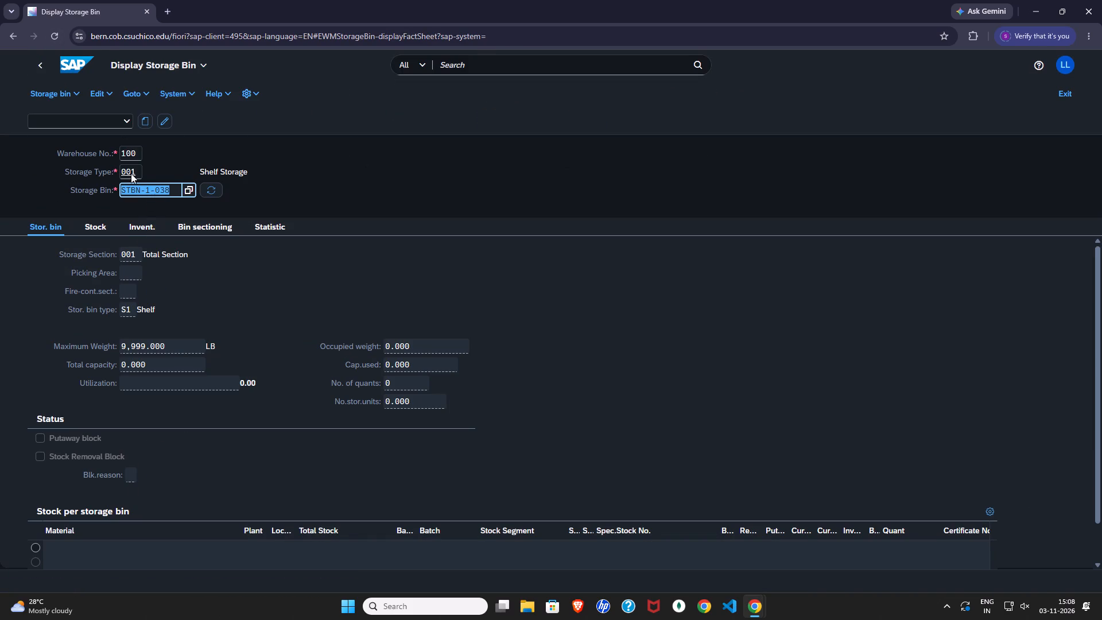
left_click(133, 173)
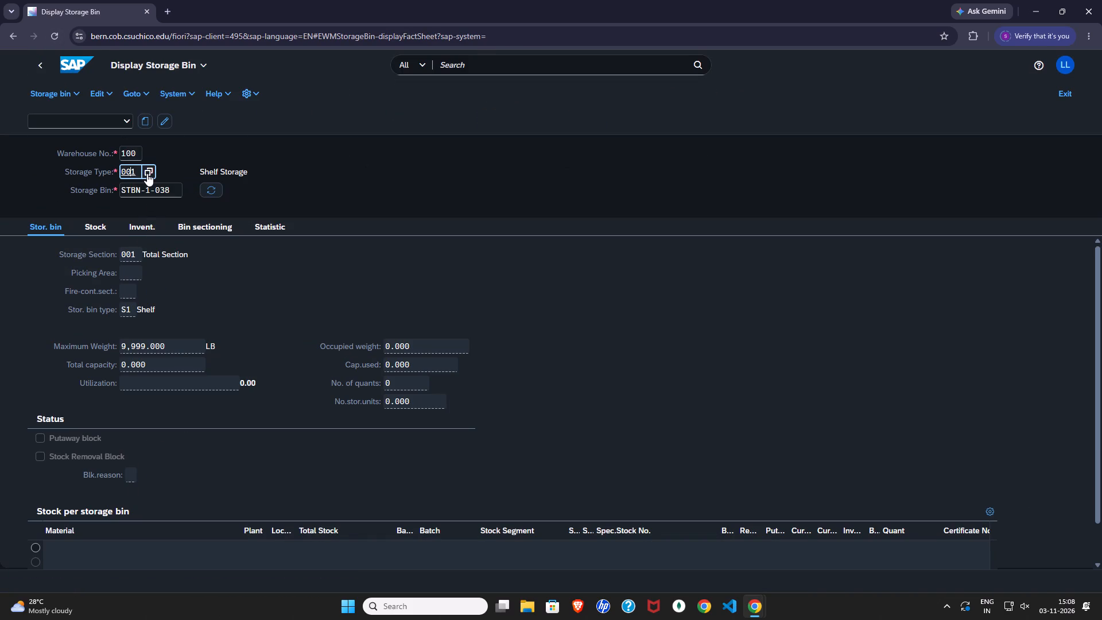
left_click(147, 173)
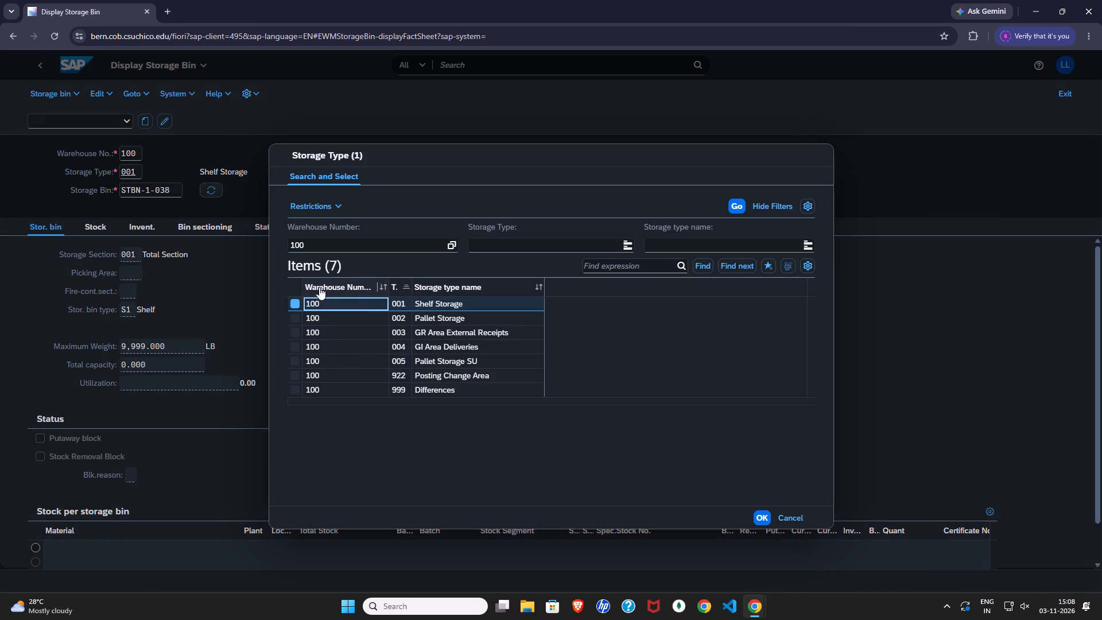
left_click(765, 522)
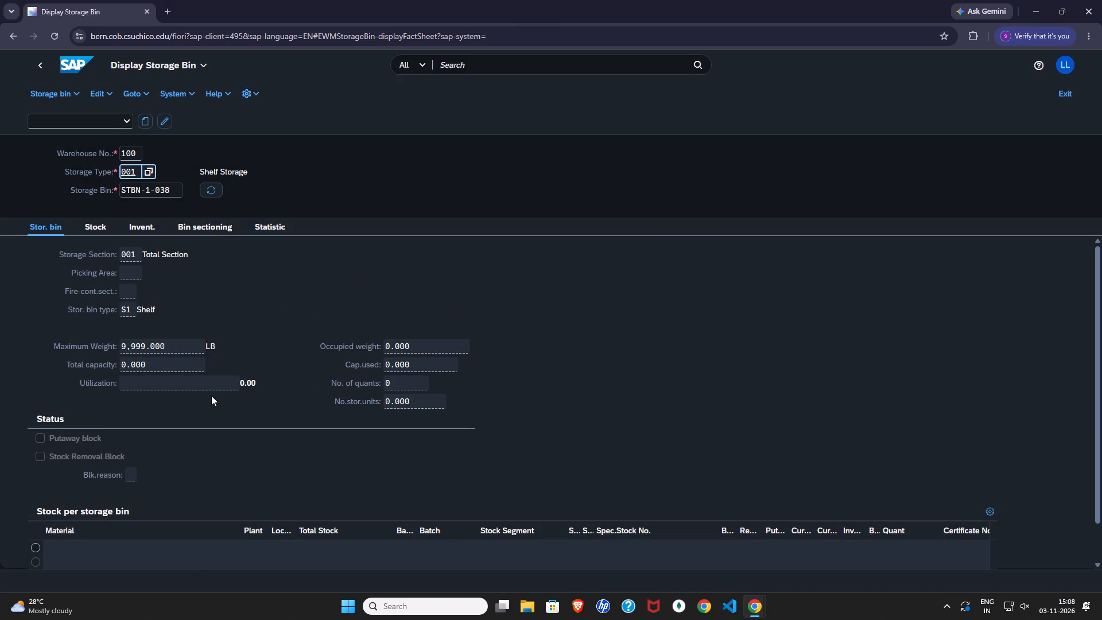
key("Return")
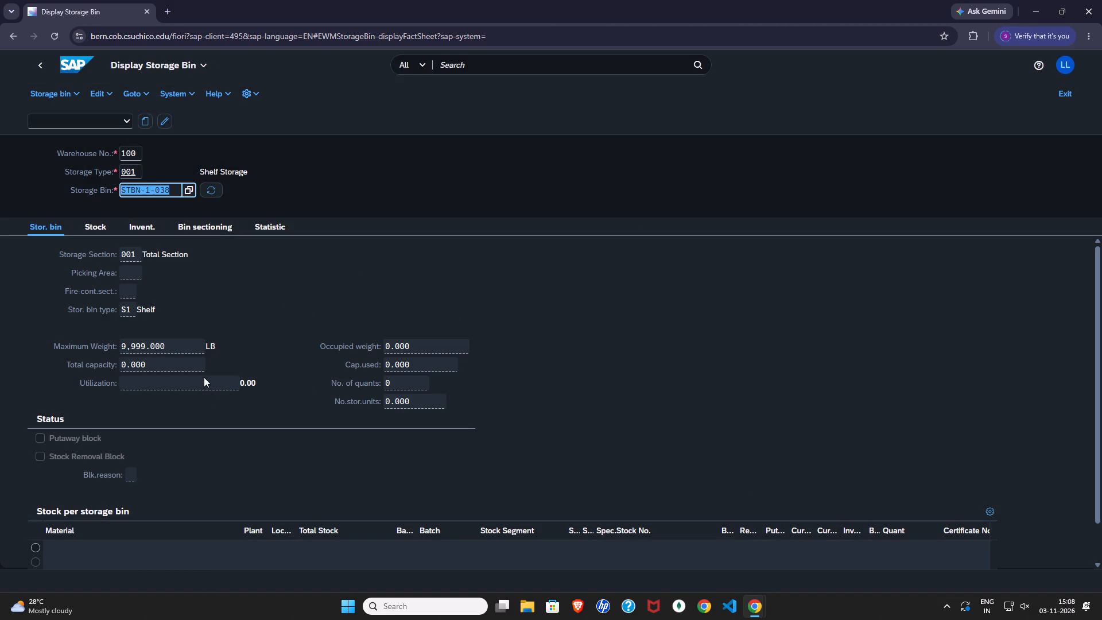
key("Return")
key("Return")
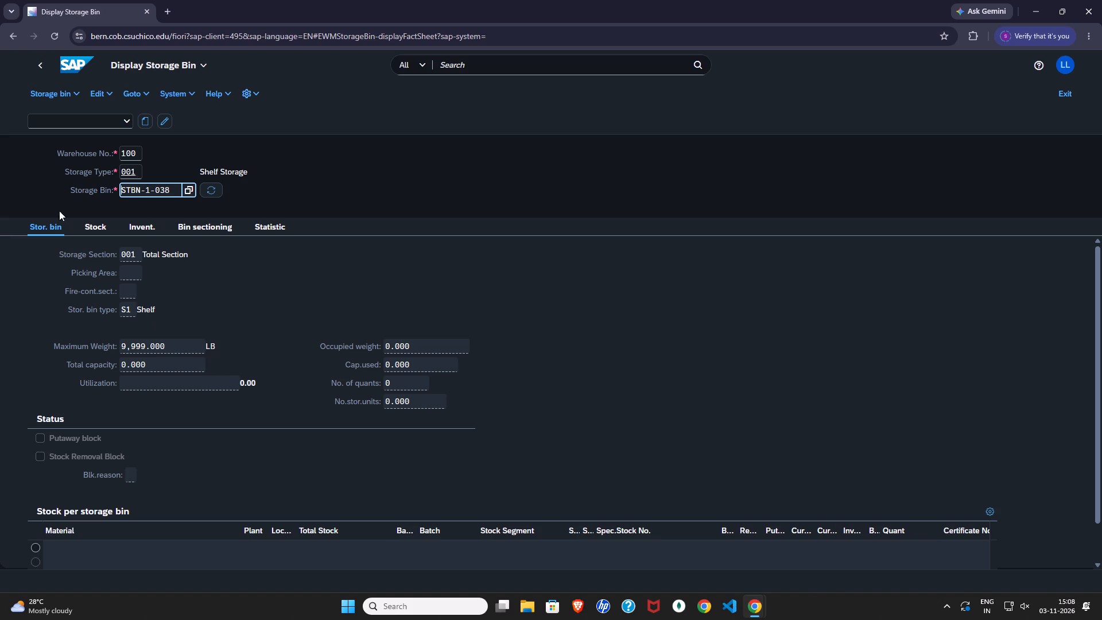
left_click(38, 71)
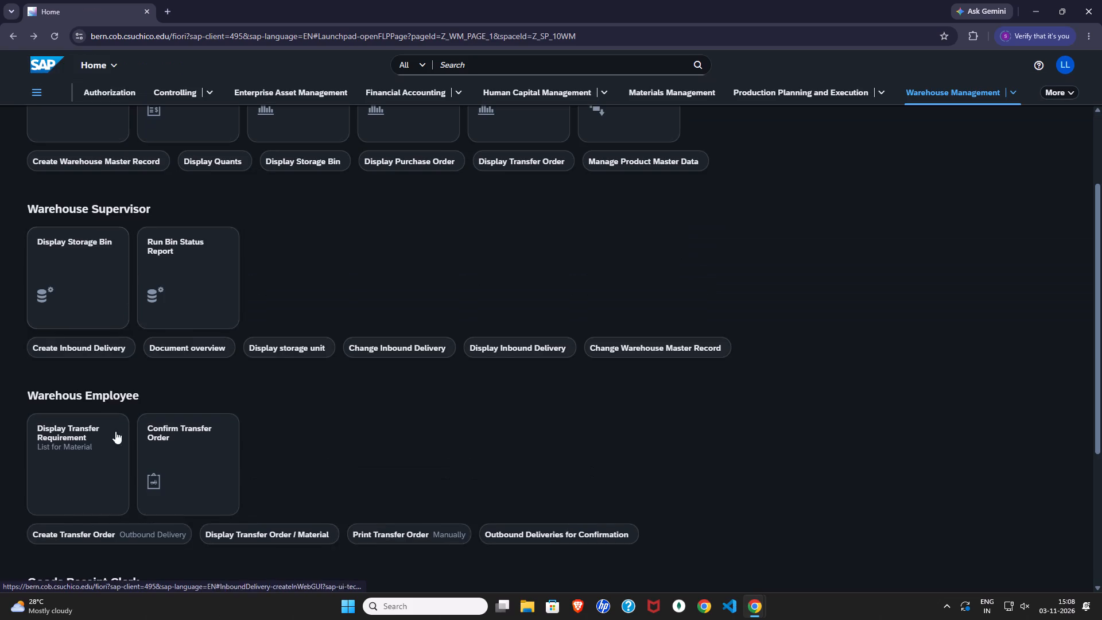
Search the transfer requirements for DXTR1038 in warehouse 100, plant SD00, including Processing Complete, check the goods receipt line, and return to the selection.
left_click(88, 489)
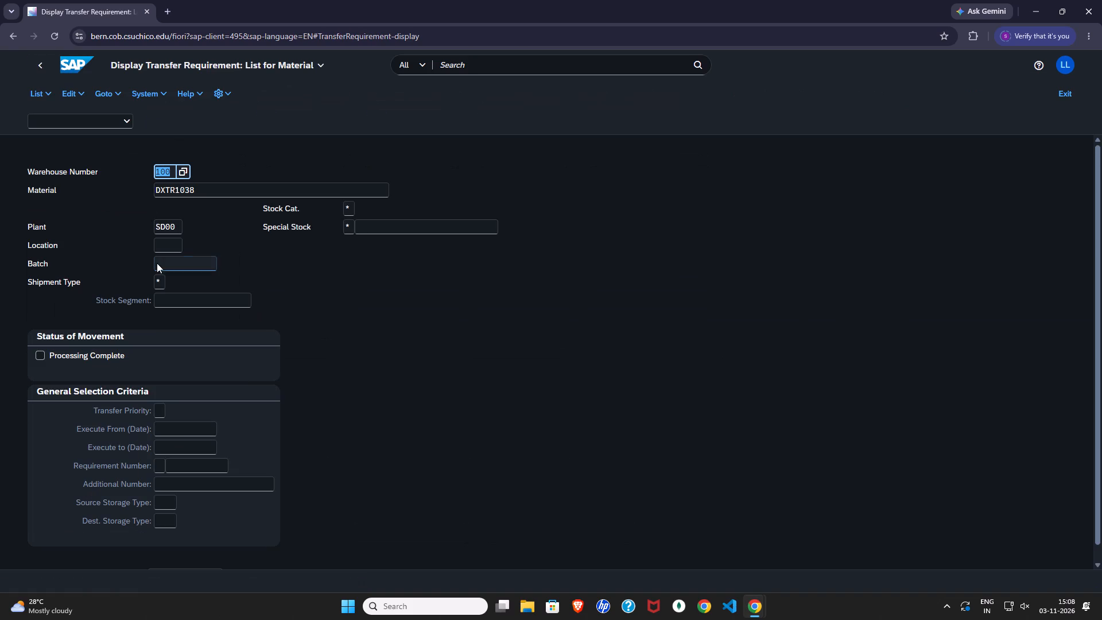
left_click(222, 188)
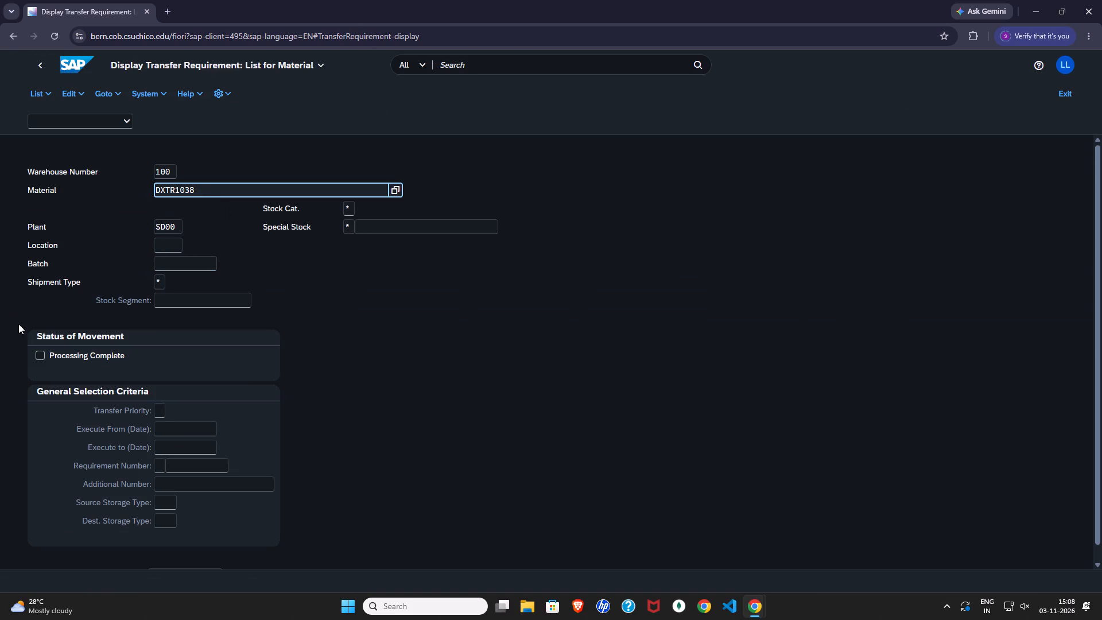
left_click(42, 349)
left_click(46, 356)
left_click(46, 356)
key("Return")
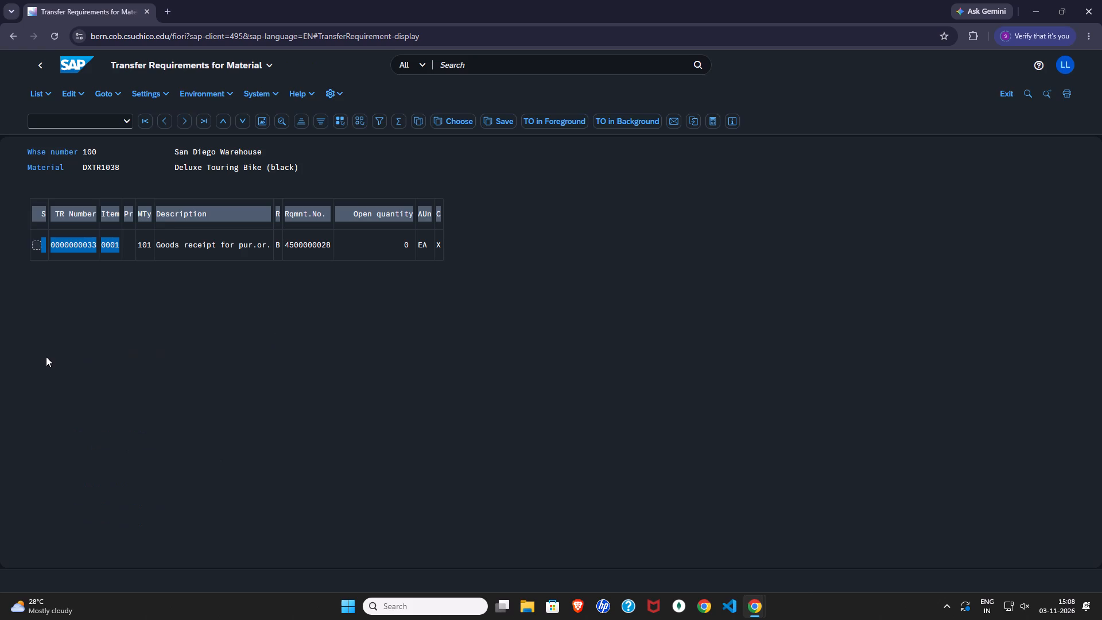
left_click(36, 248)
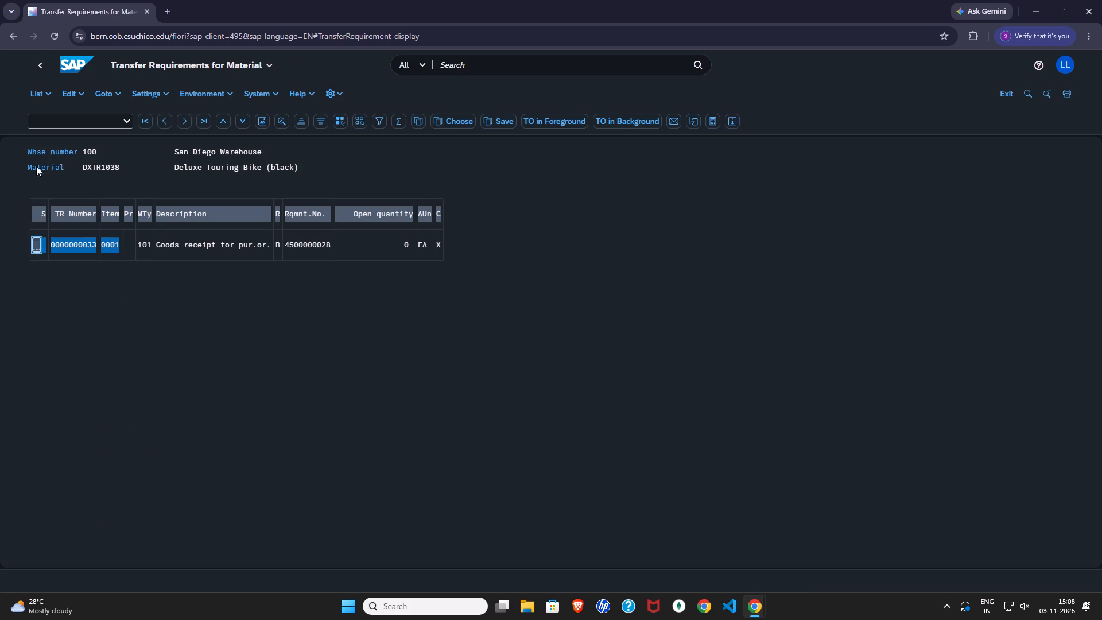
key("Escape")
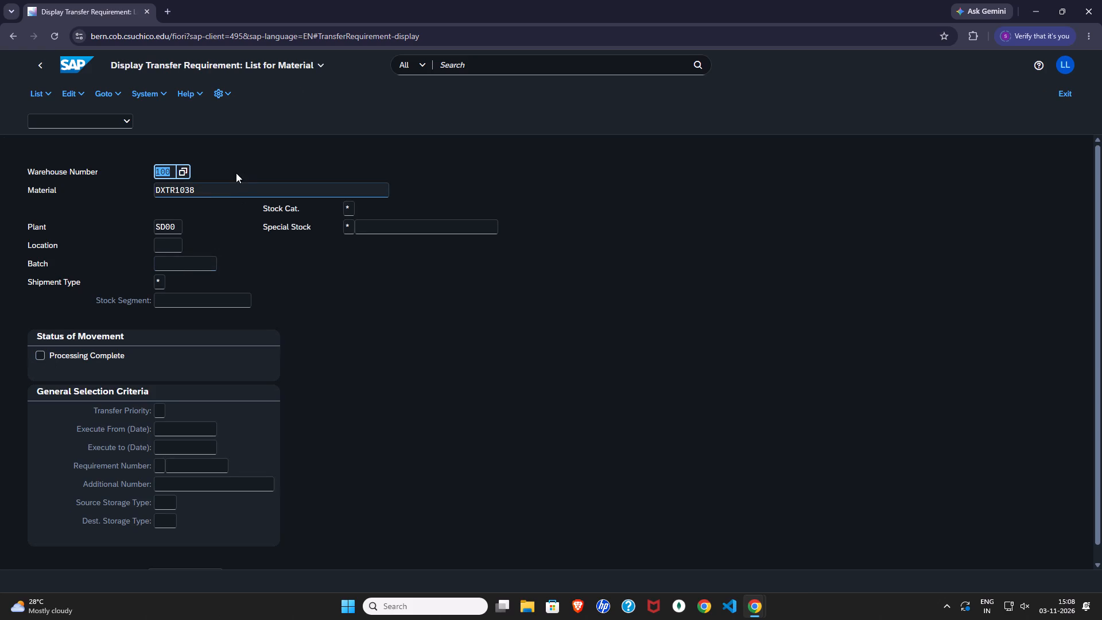
Search the transfer requirements for DXTR1038 in warehouse 100, plant SD00, without Processing Complete.
left_click(221, 194)
key("Return")
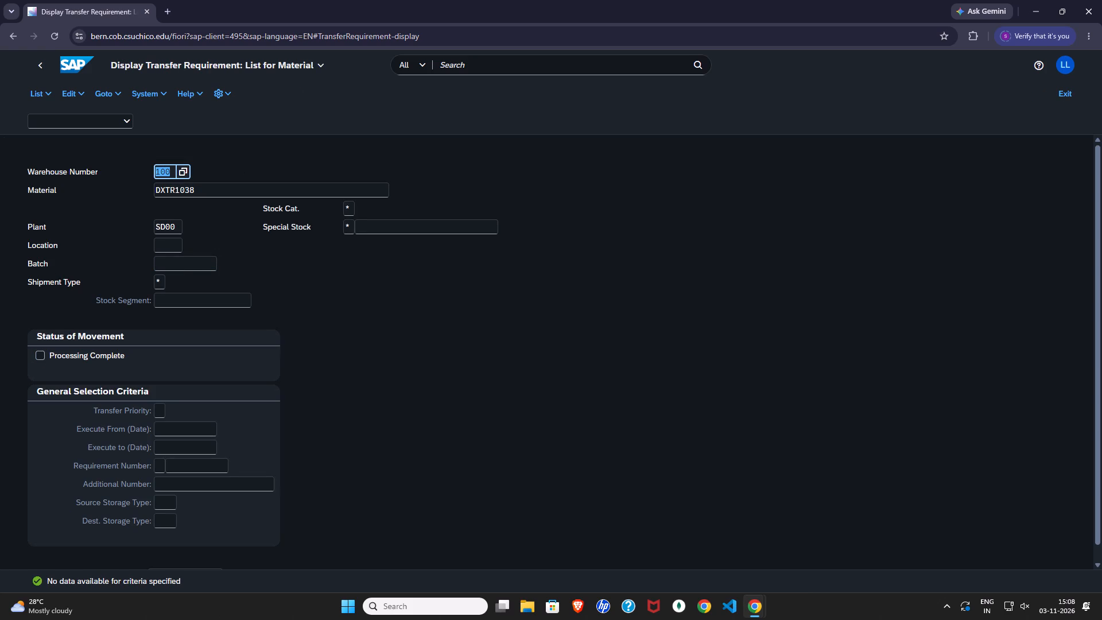
key("Return")
Search the transfer requirements for DXTR1038 in warehouse 100, plant SD00, including Processing Complete.
left_click(48, 353)
key("Return")
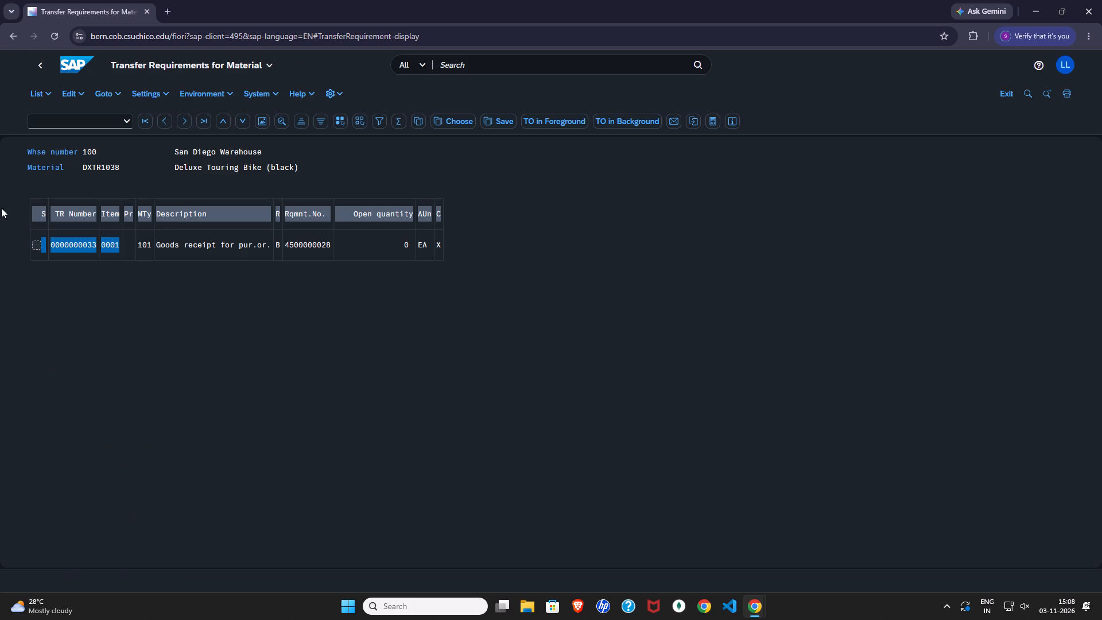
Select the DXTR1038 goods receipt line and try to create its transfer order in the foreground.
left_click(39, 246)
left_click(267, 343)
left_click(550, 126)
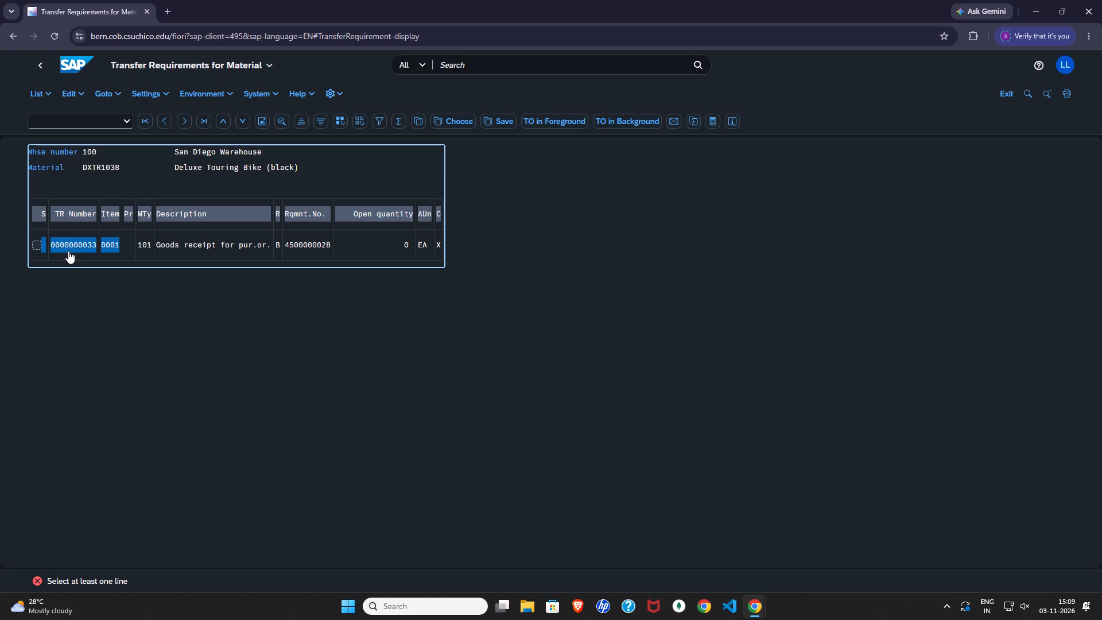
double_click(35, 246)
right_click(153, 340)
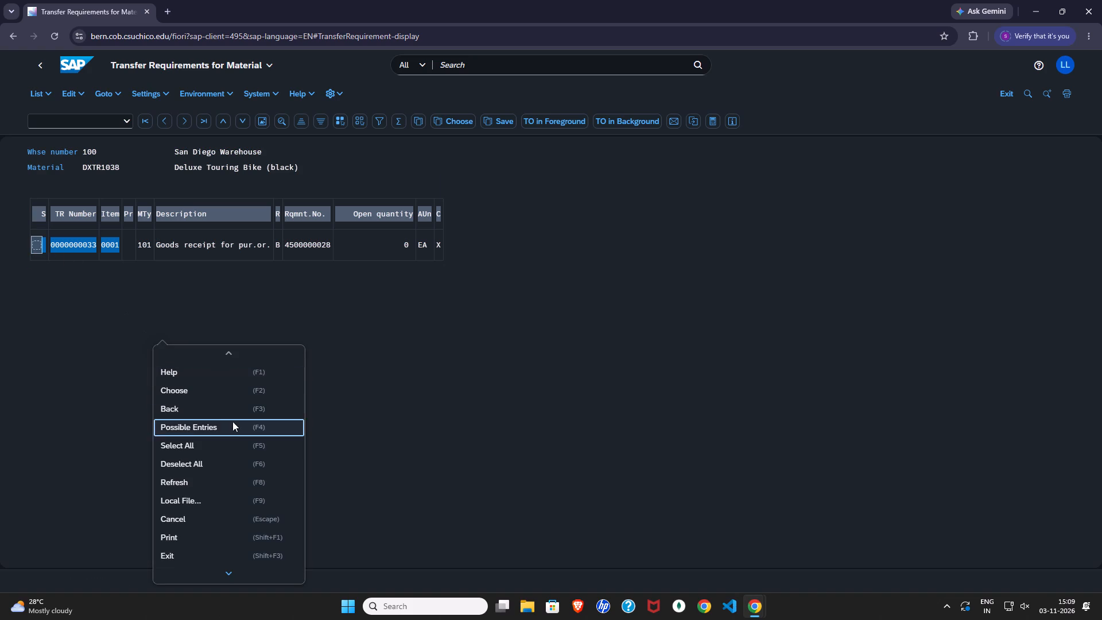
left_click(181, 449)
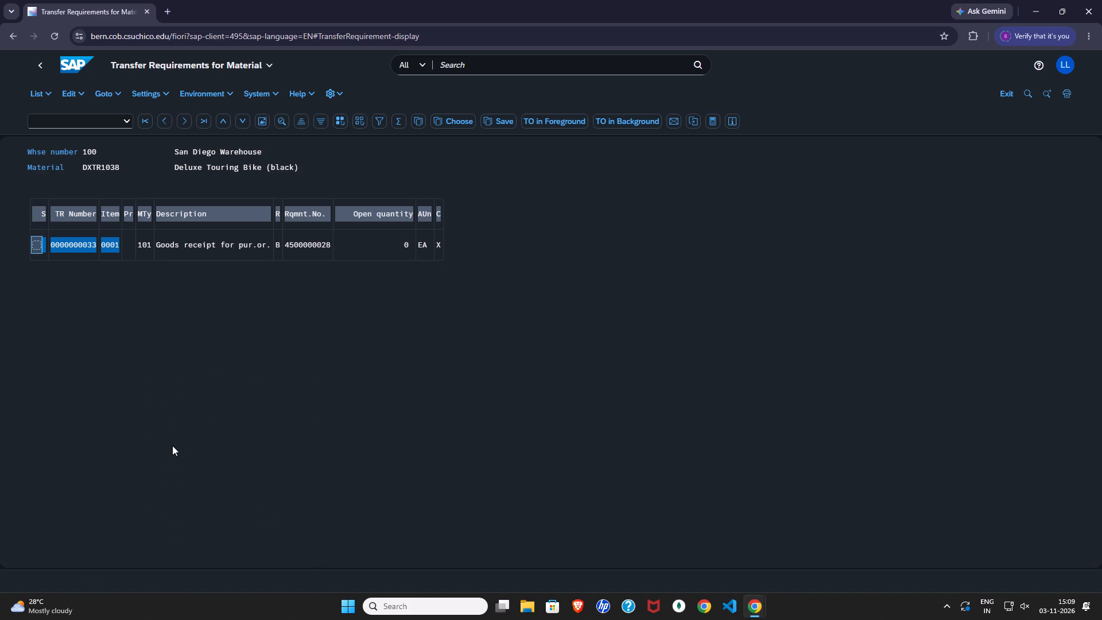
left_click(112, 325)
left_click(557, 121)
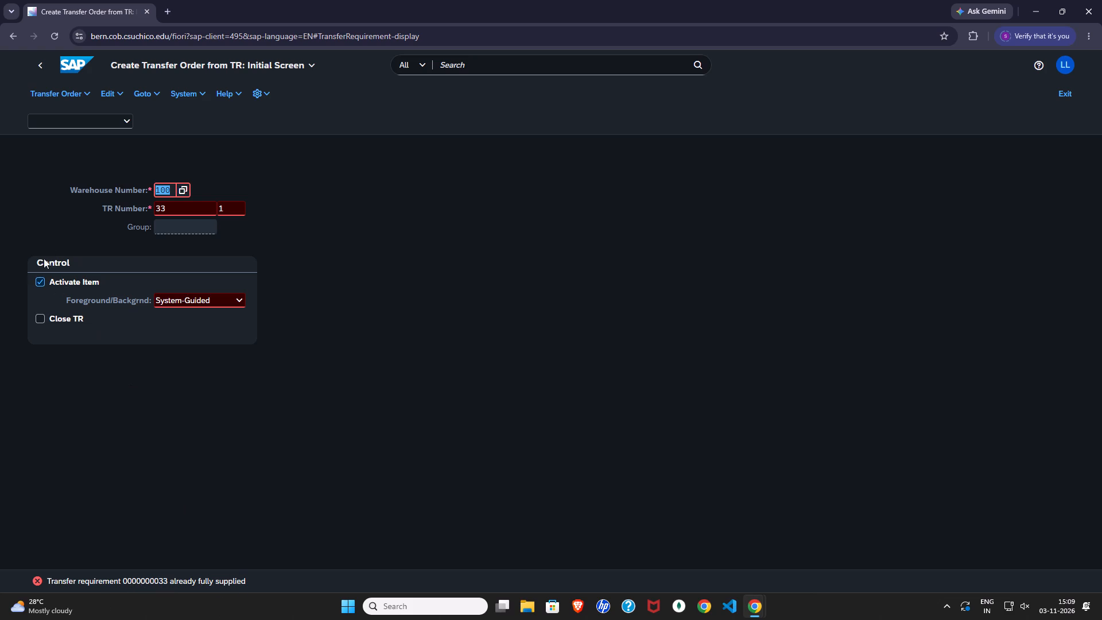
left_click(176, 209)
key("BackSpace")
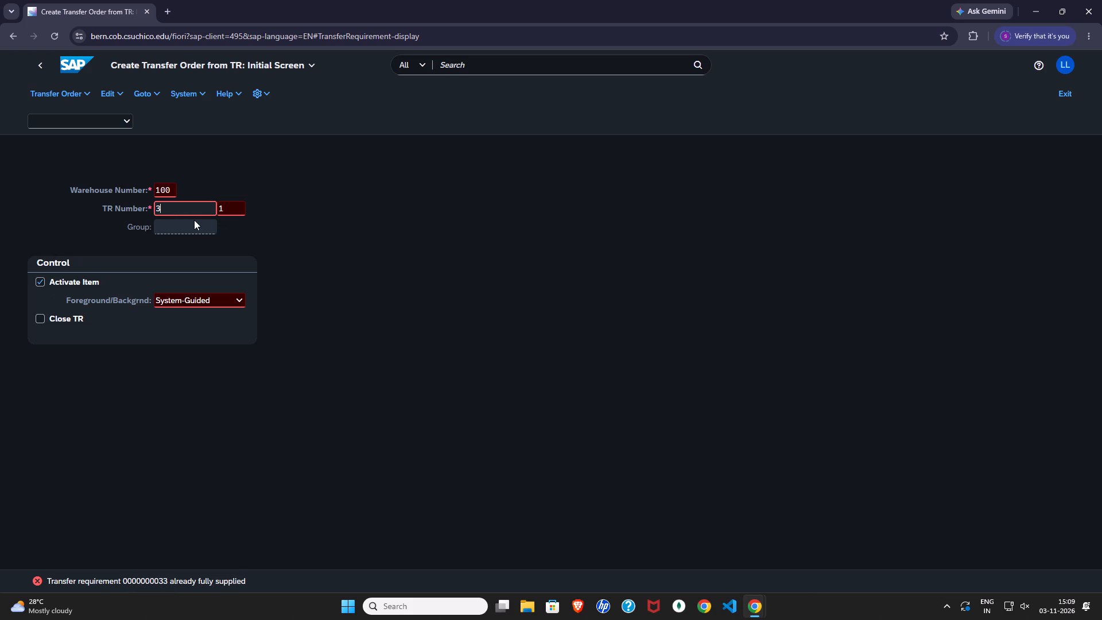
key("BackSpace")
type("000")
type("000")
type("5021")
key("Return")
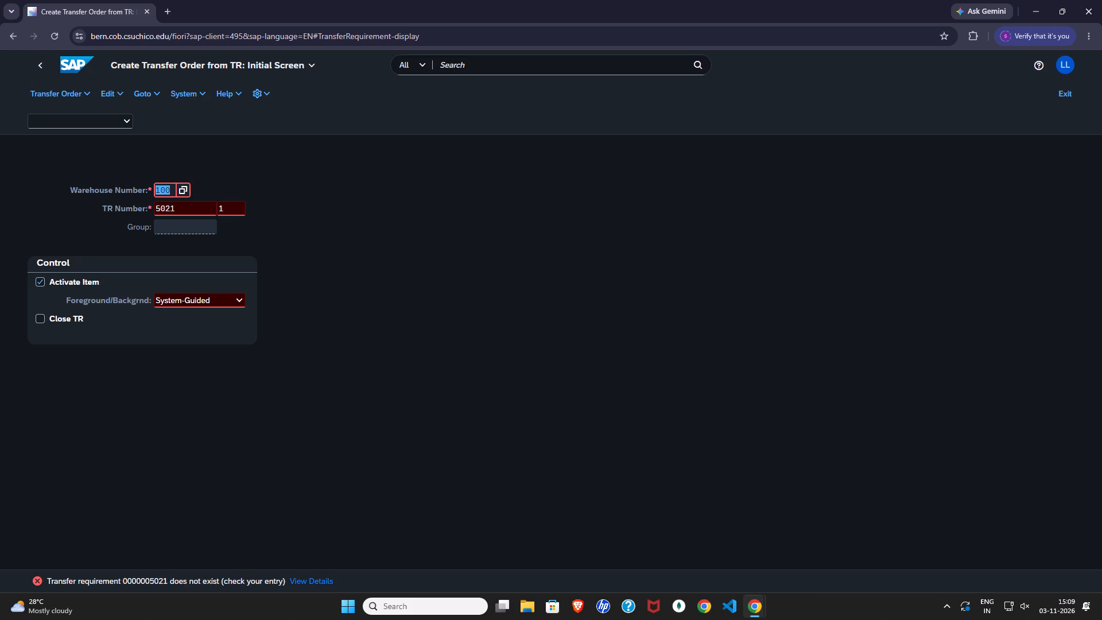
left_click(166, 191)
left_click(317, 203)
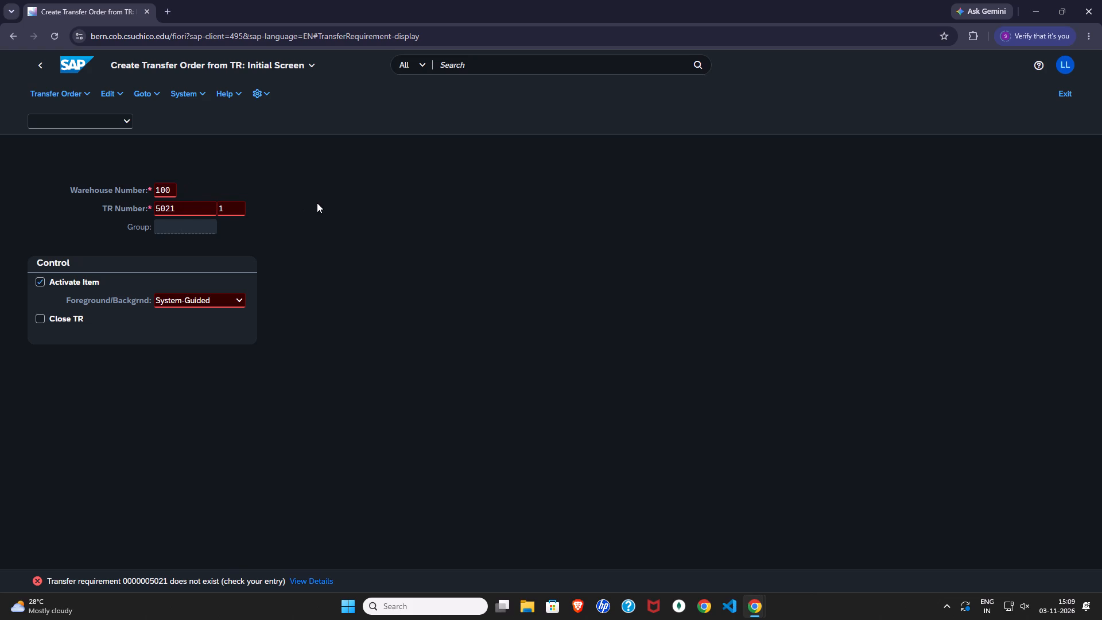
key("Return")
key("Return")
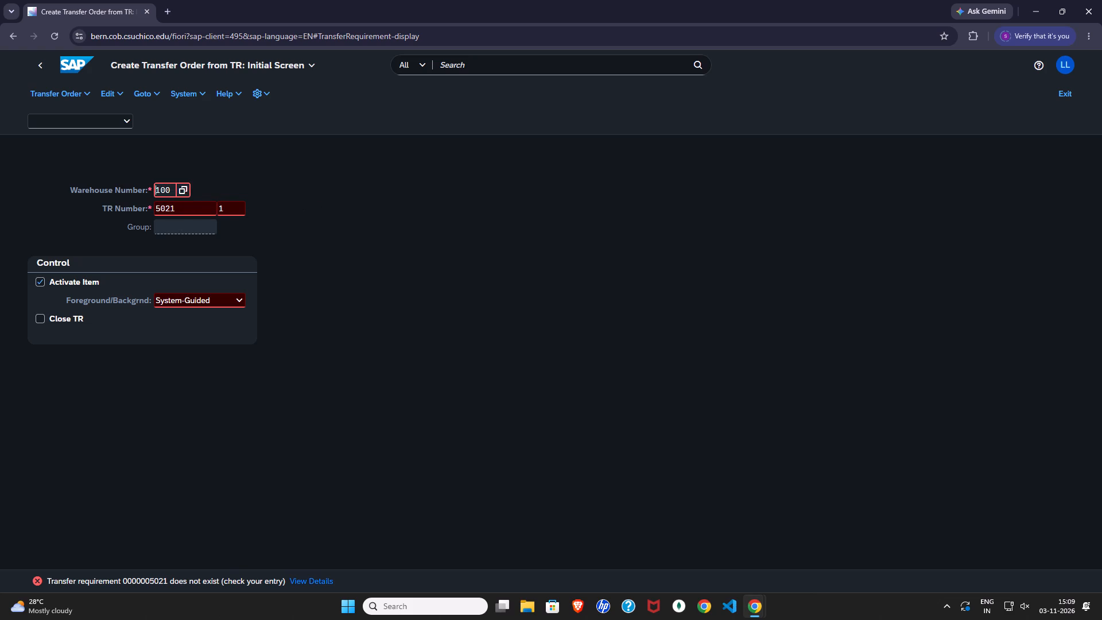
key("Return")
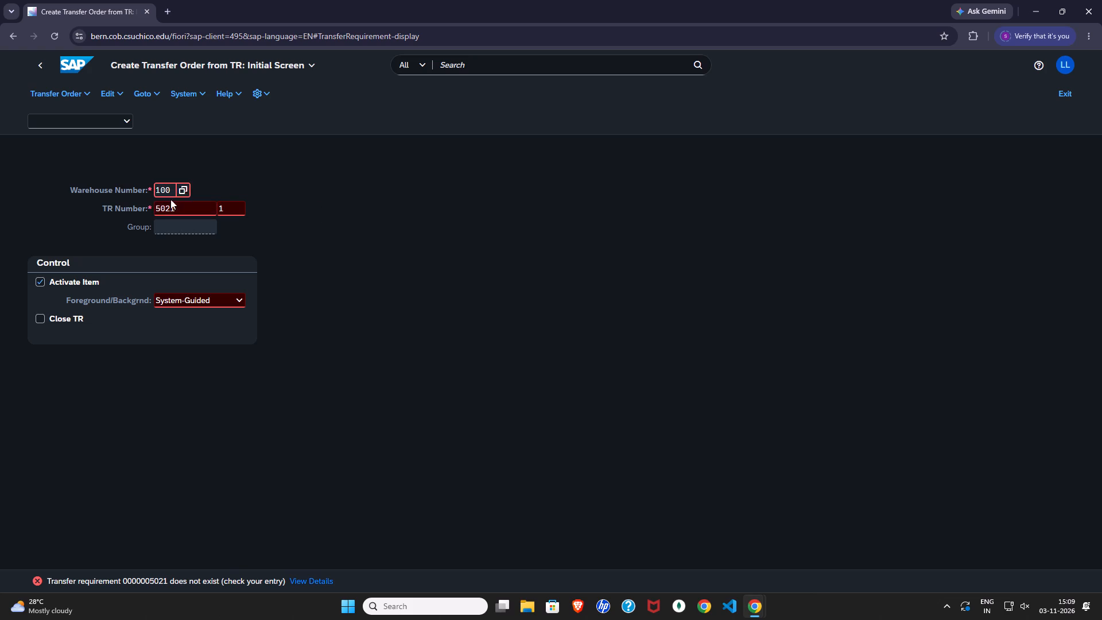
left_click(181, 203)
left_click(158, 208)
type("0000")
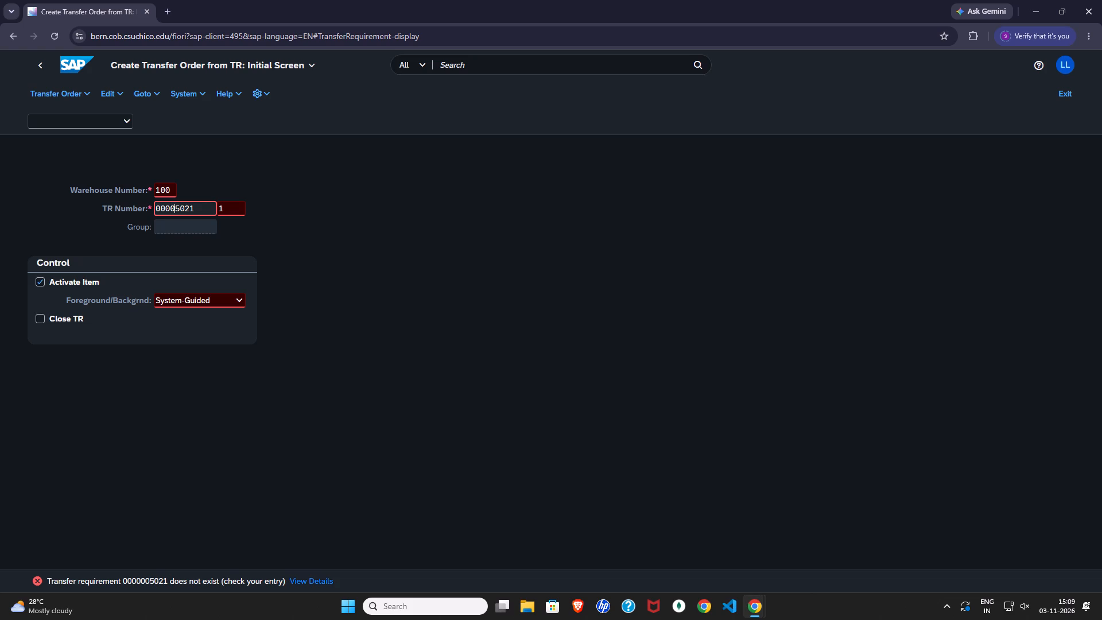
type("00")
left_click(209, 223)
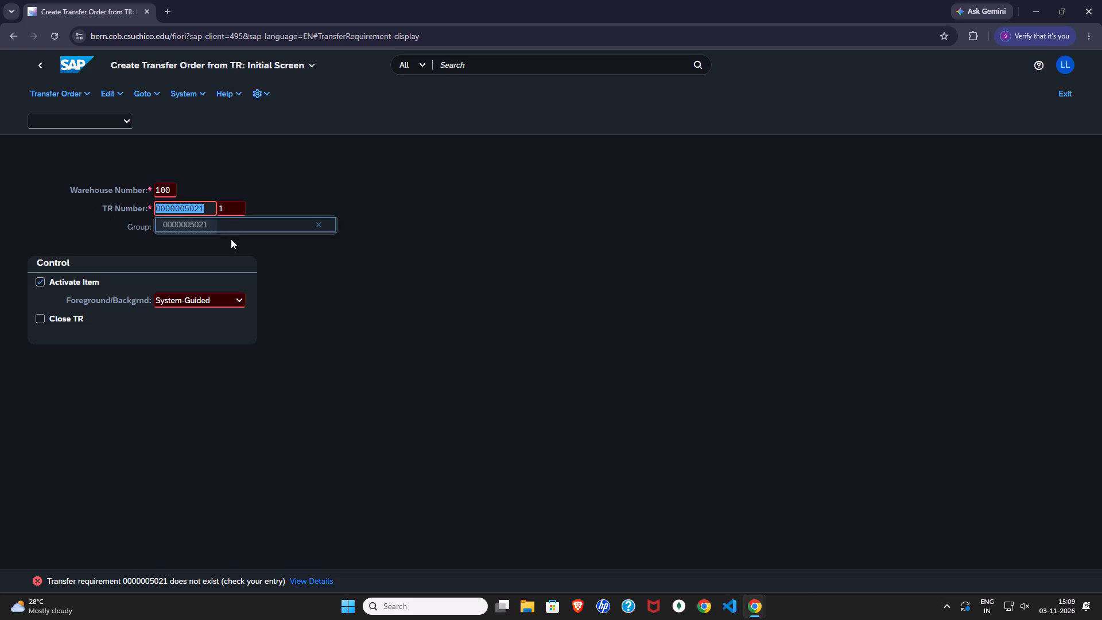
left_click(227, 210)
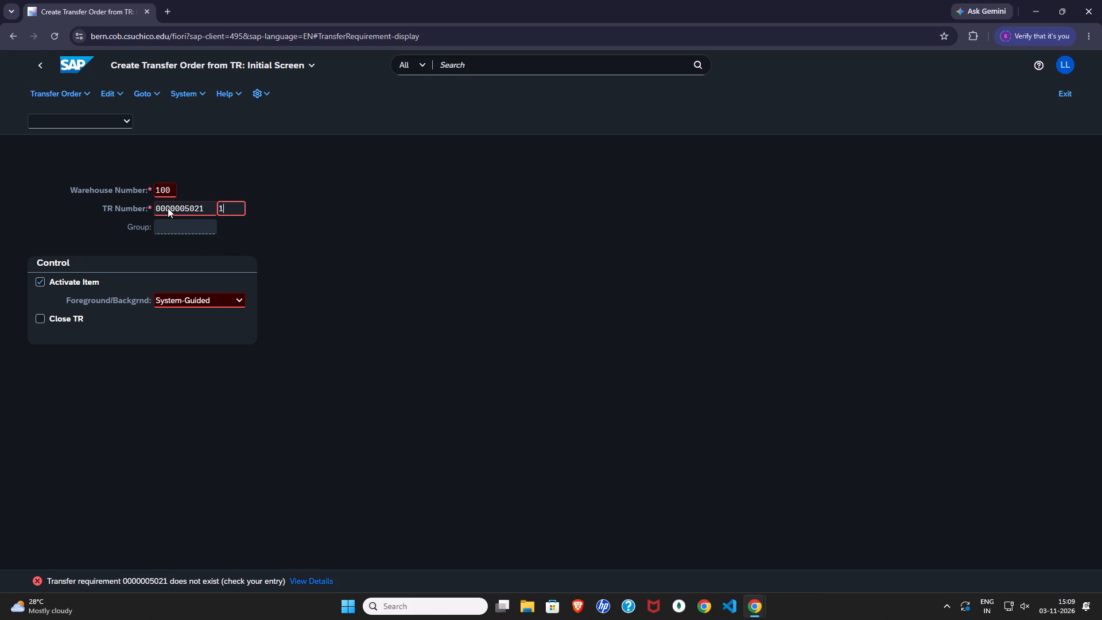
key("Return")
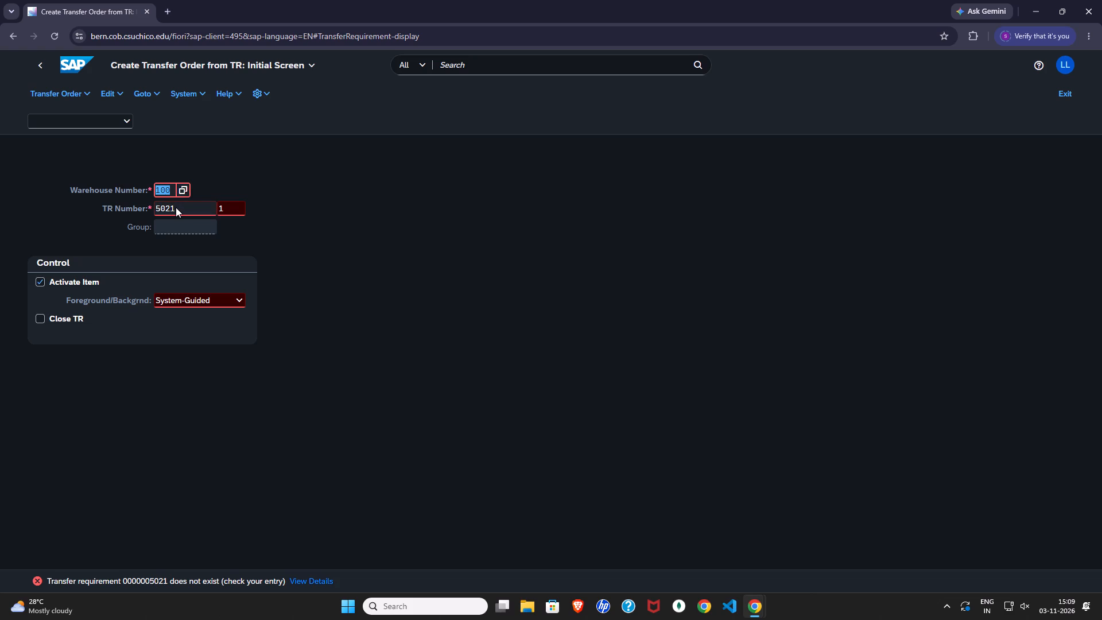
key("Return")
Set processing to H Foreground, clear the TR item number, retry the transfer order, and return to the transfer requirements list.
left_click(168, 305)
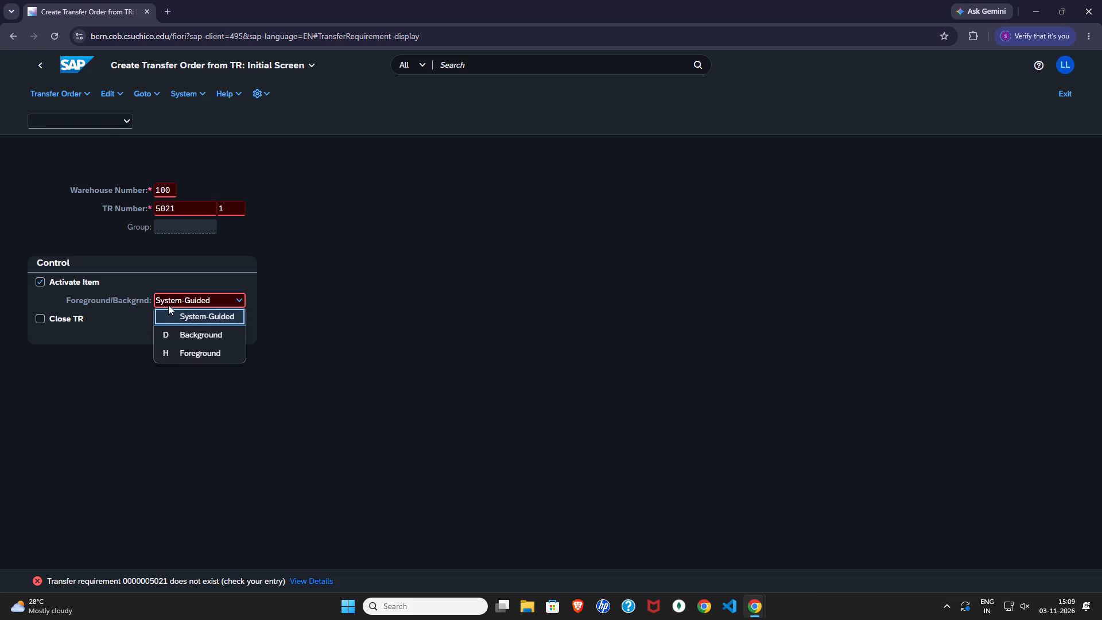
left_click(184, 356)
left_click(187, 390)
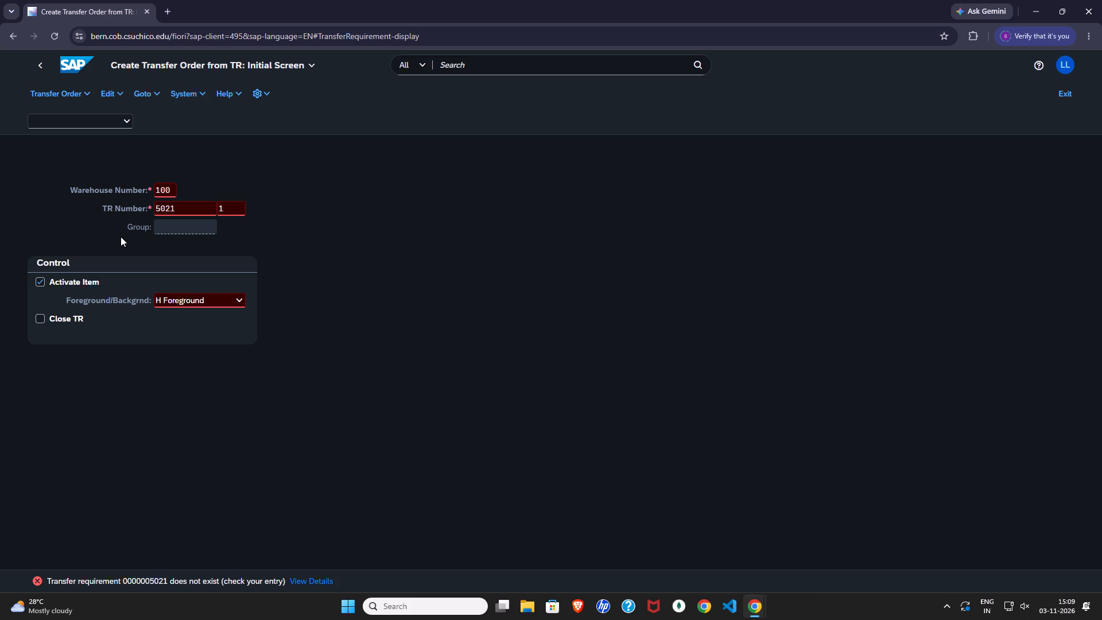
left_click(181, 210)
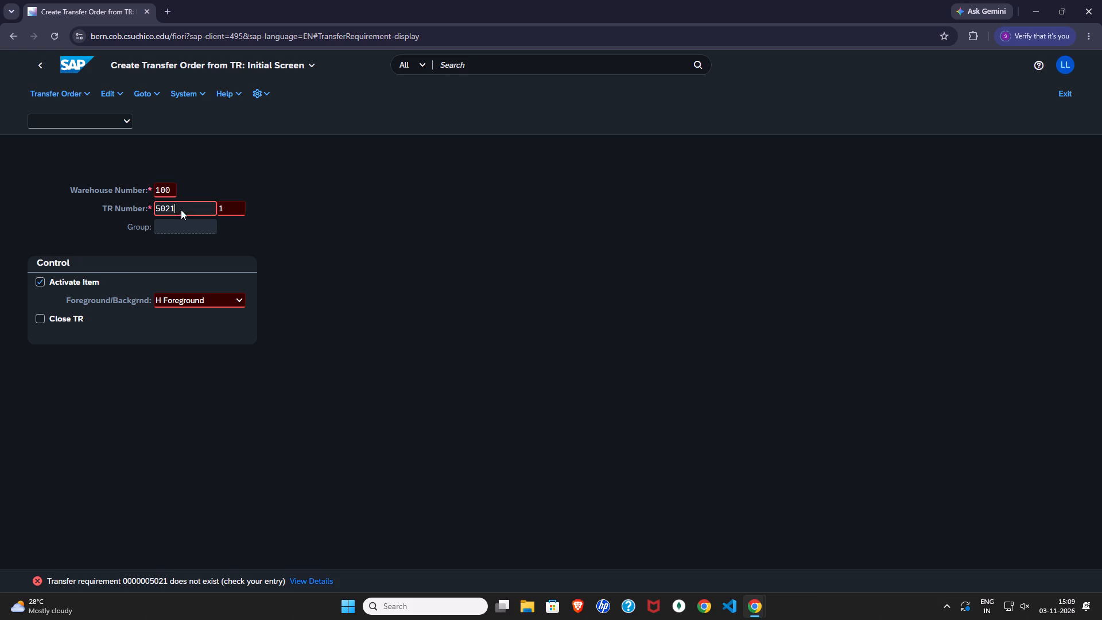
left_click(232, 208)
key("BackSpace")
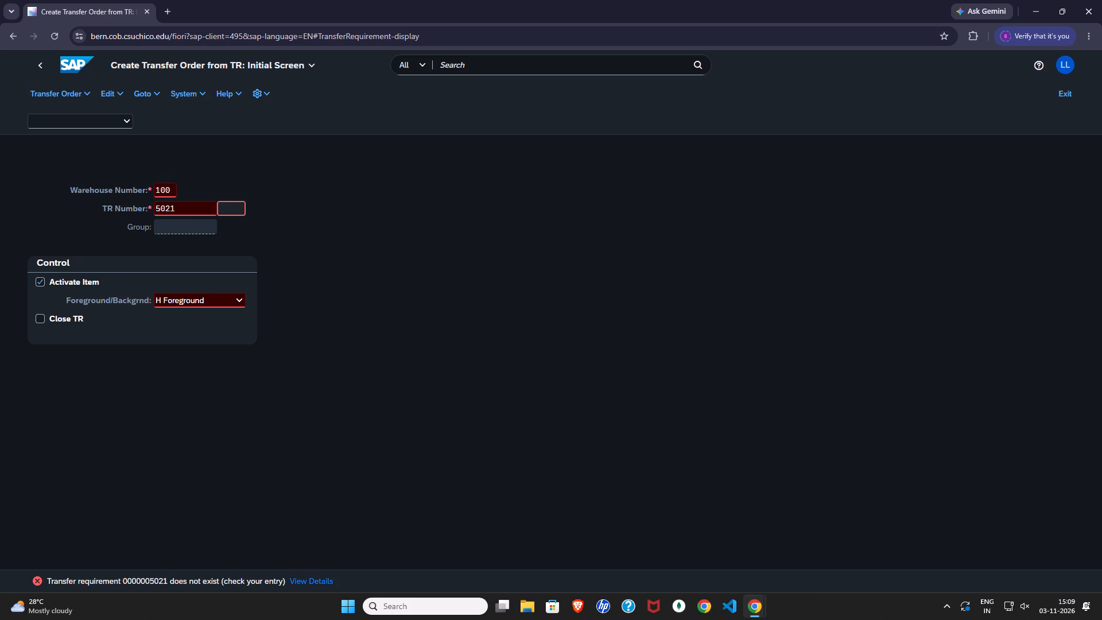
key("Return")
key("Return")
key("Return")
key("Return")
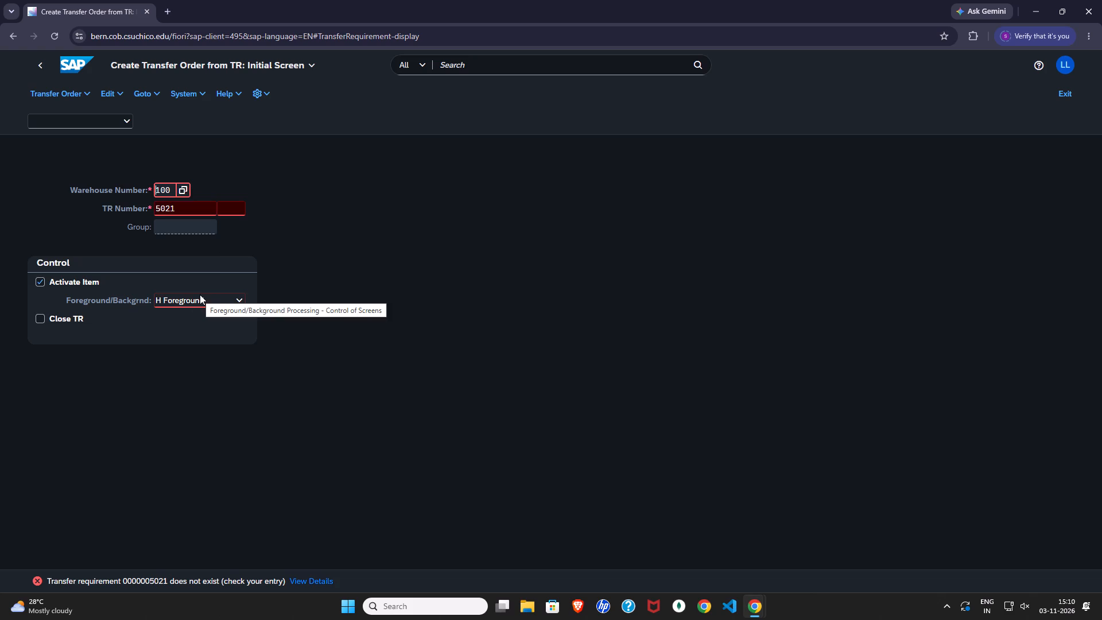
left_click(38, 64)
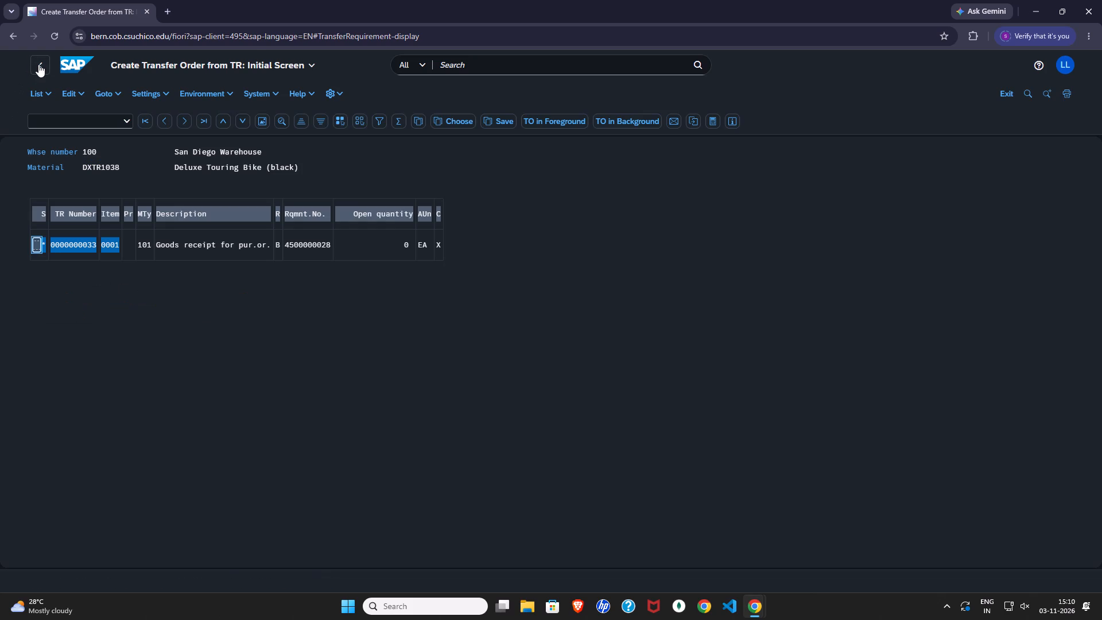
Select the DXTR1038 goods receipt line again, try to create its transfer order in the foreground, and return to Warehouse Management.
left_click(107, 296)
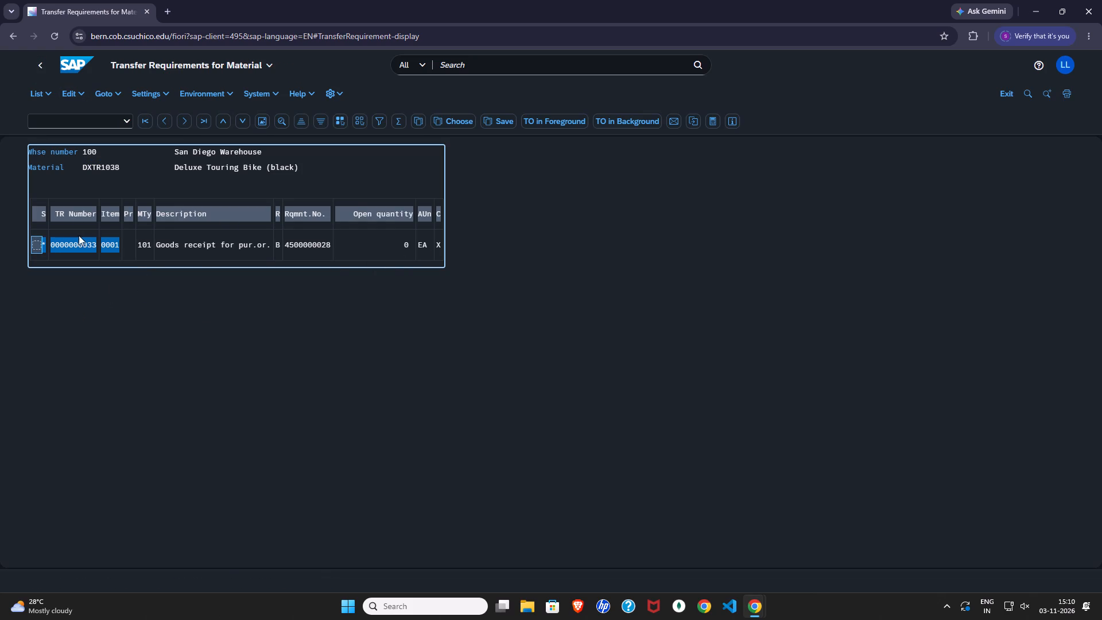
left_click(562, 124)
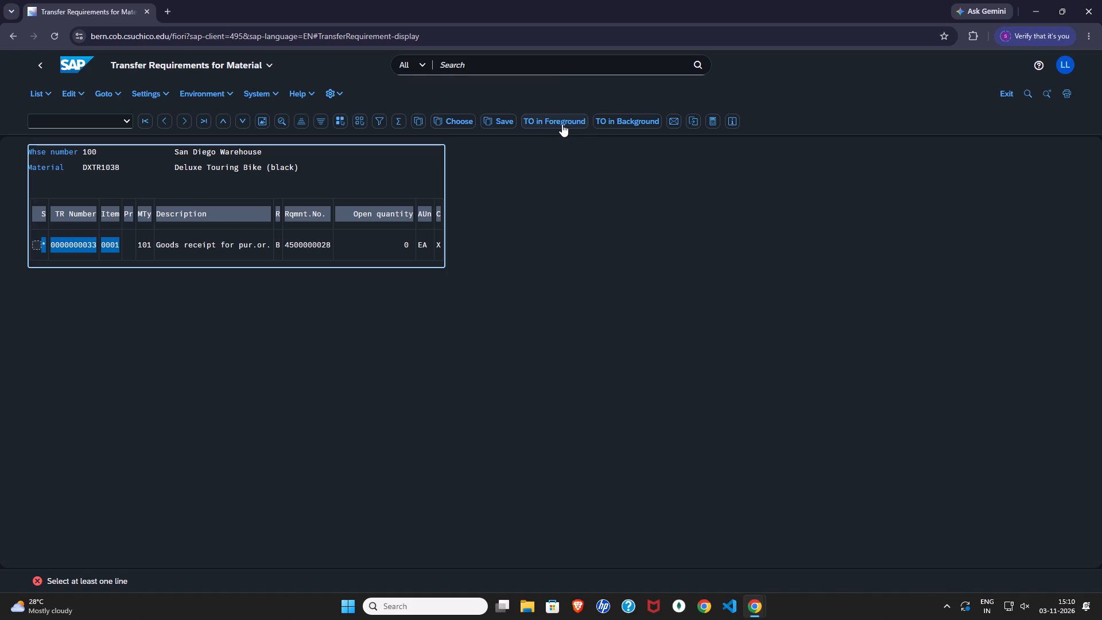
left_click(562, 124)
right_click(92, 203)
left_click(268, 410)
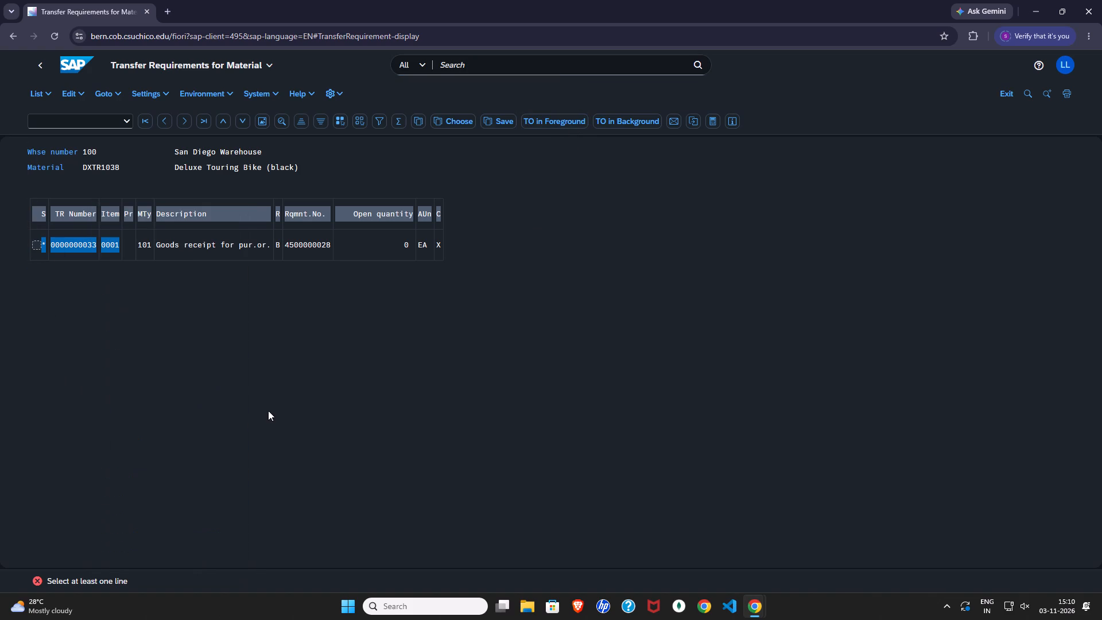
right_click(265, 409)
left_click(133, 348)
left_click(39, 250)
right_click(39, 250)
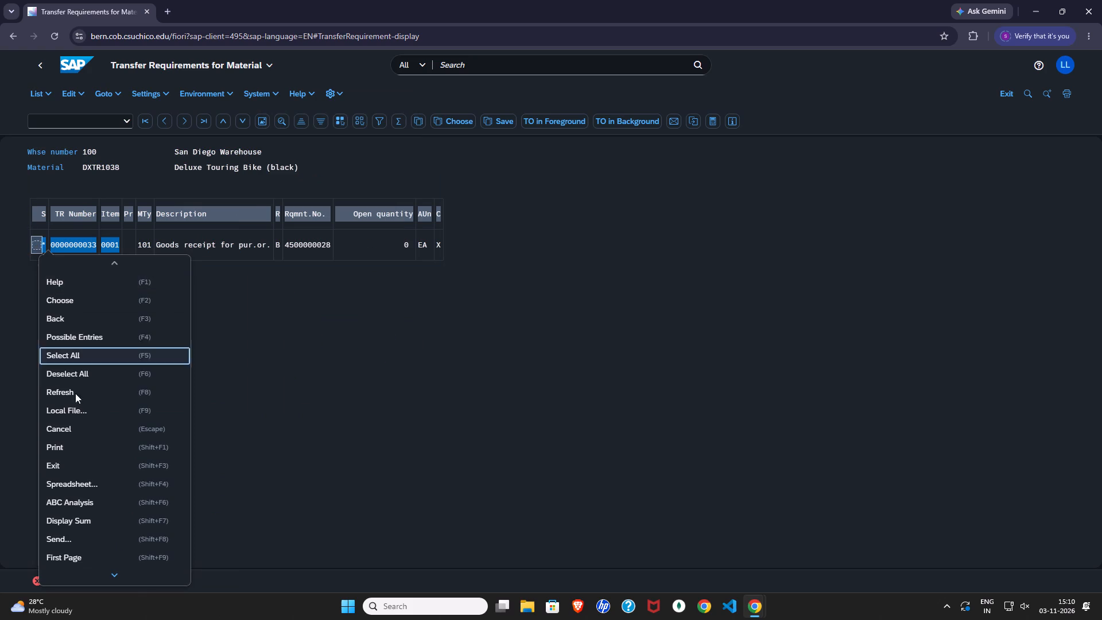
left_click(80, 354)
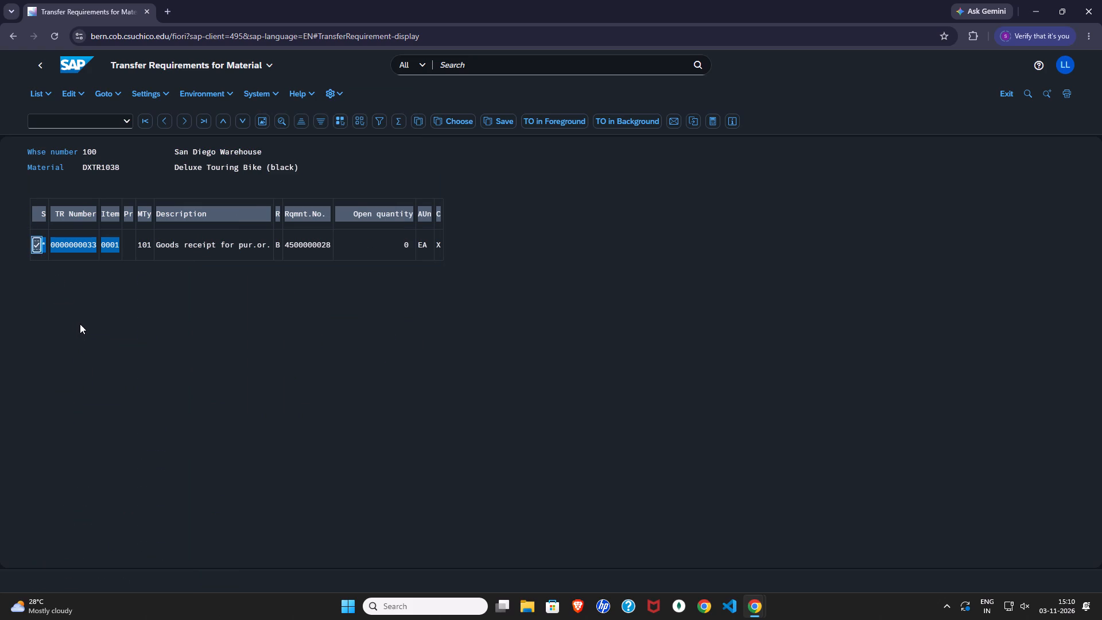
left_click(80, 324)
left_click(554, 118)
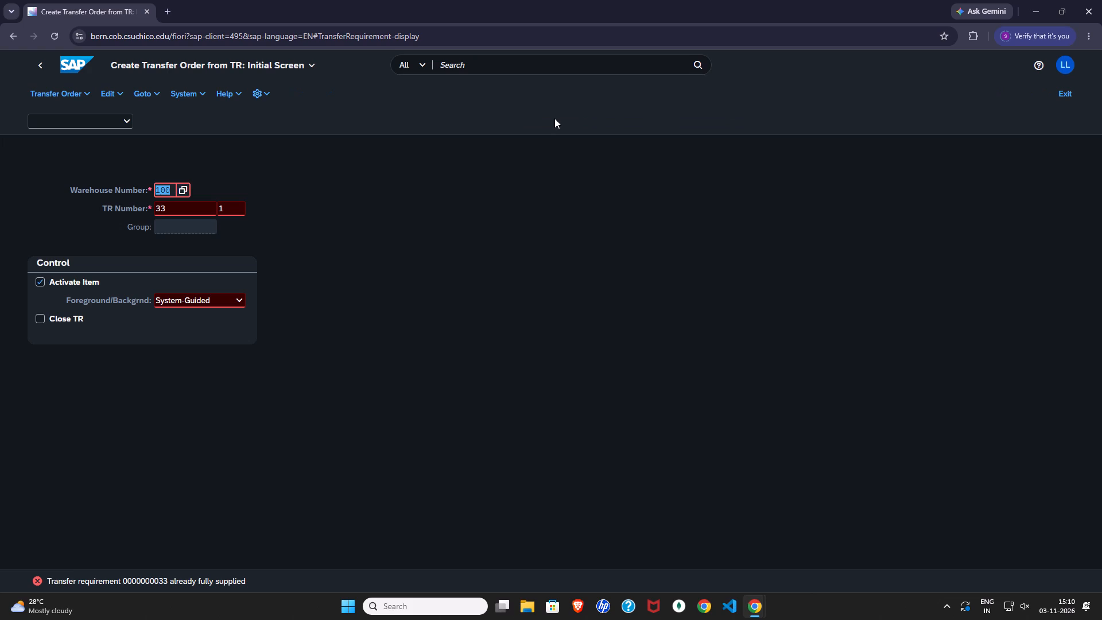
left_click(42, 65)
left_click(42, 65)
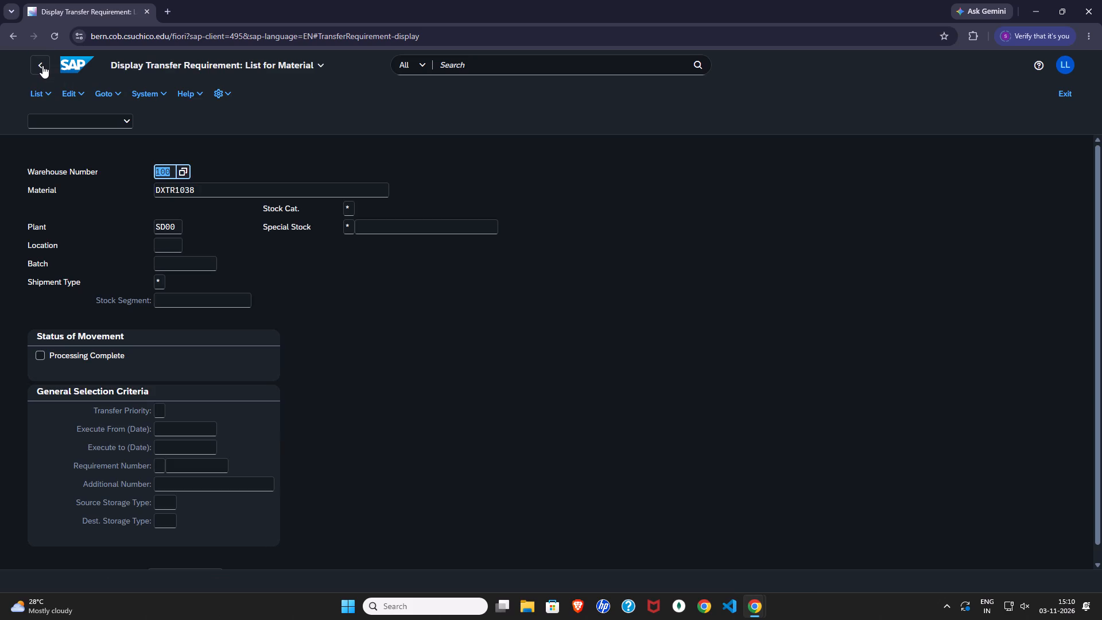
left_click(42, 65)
Display storage bin STBN-1-038 of storage type 001 in warehouse 100.
left_click(105, 285)
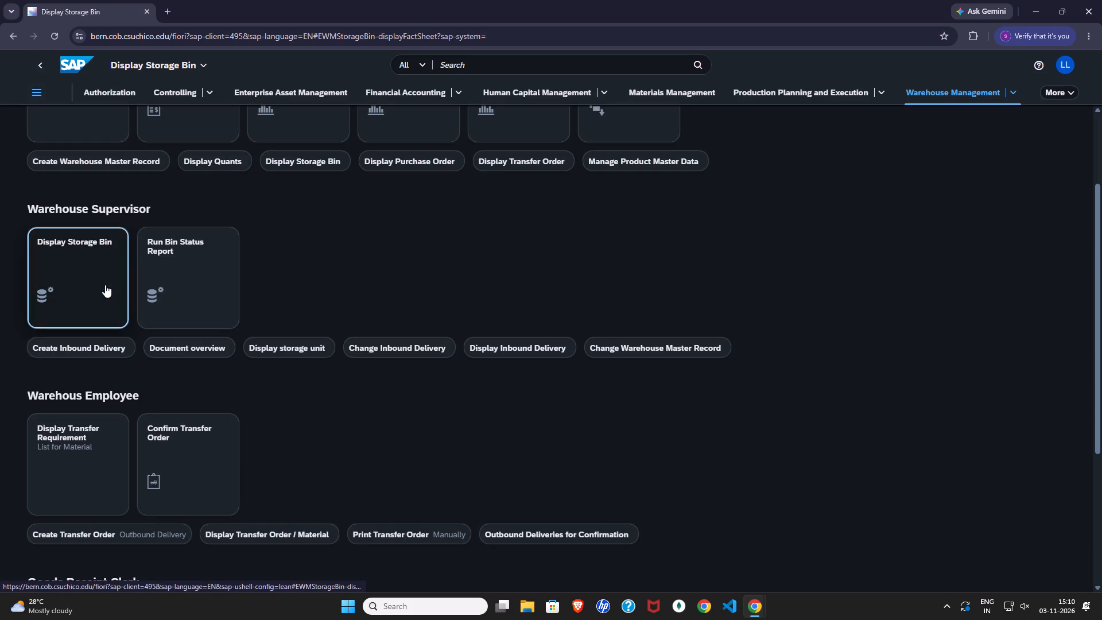
left_click(162, 189)
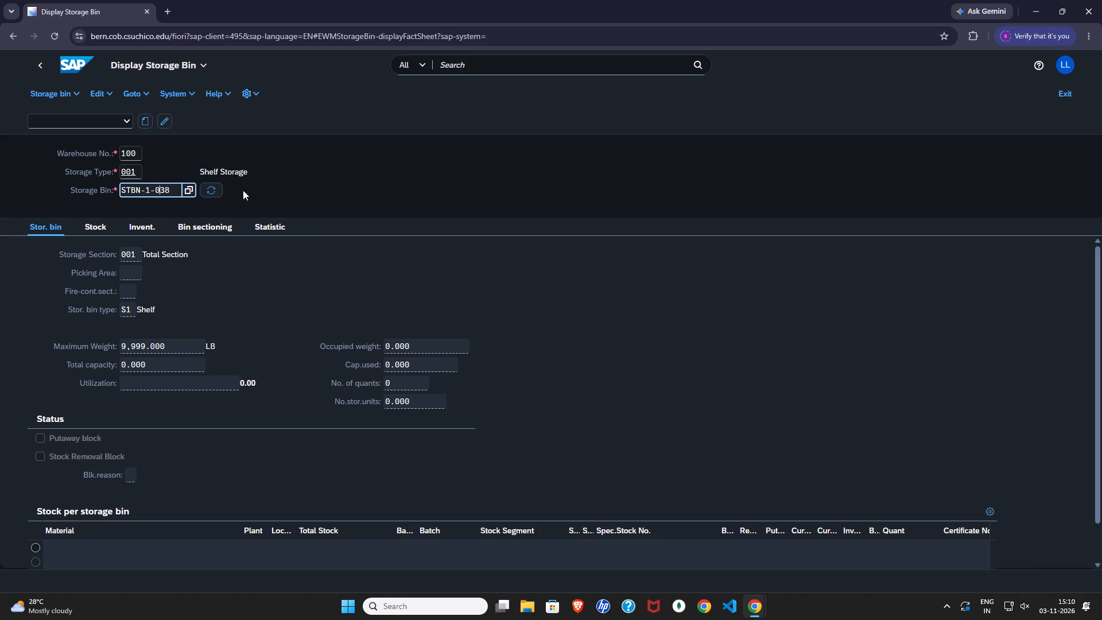
left_click(215, 192)
left_click(160, 191)
Look through the storage bin search filters and the list of storage sections, and return to the Warehouse Management page.
left_click(185, 191)
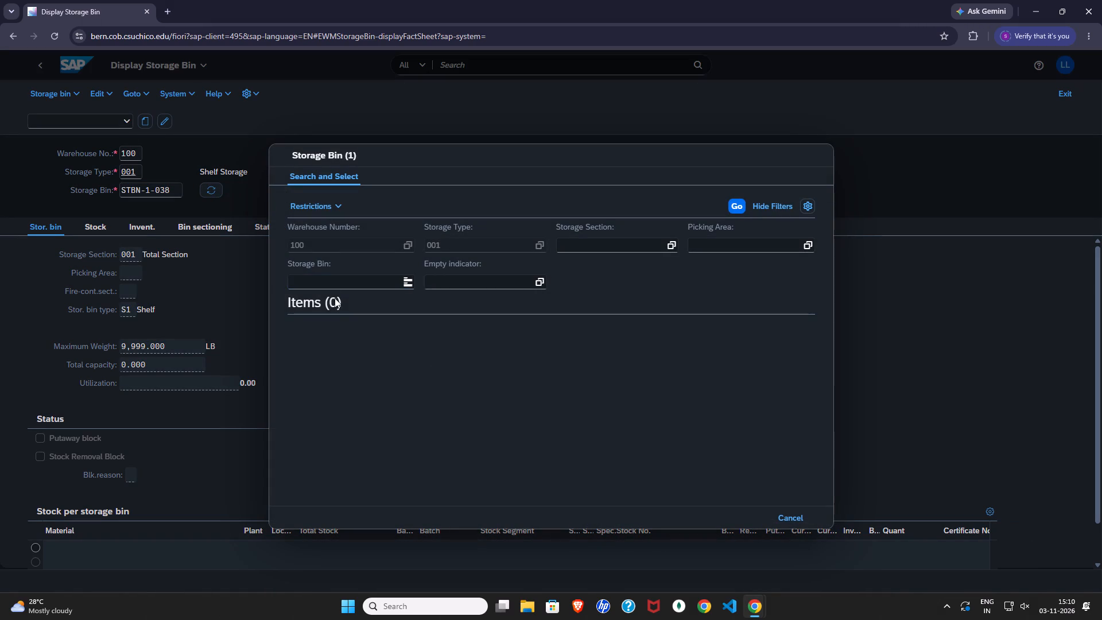
left_click(789, 510)
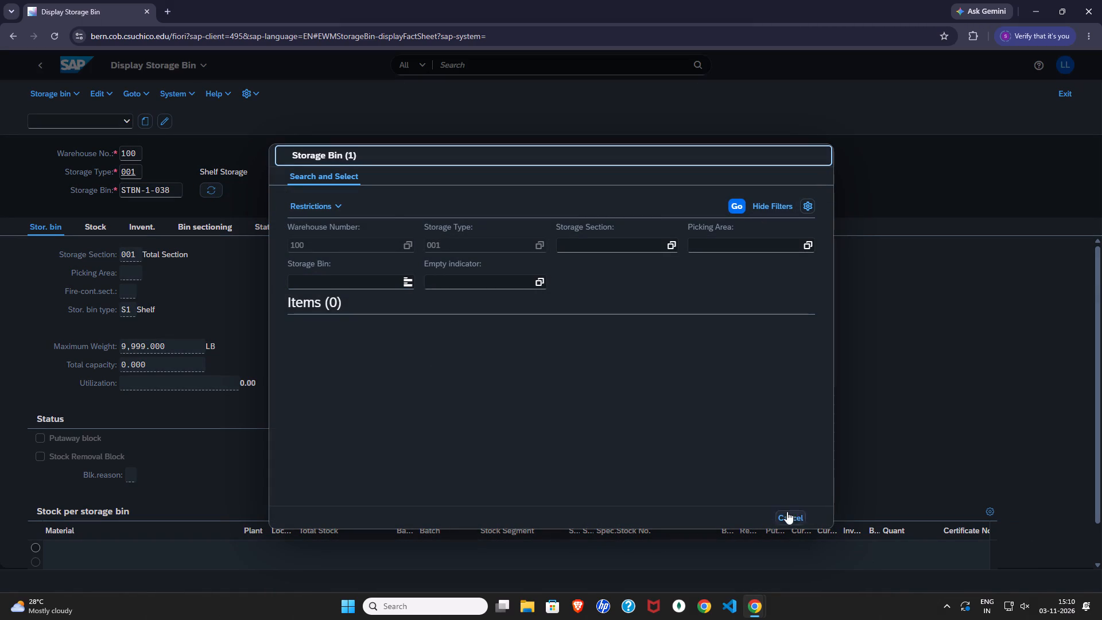
left_click(777, 513)
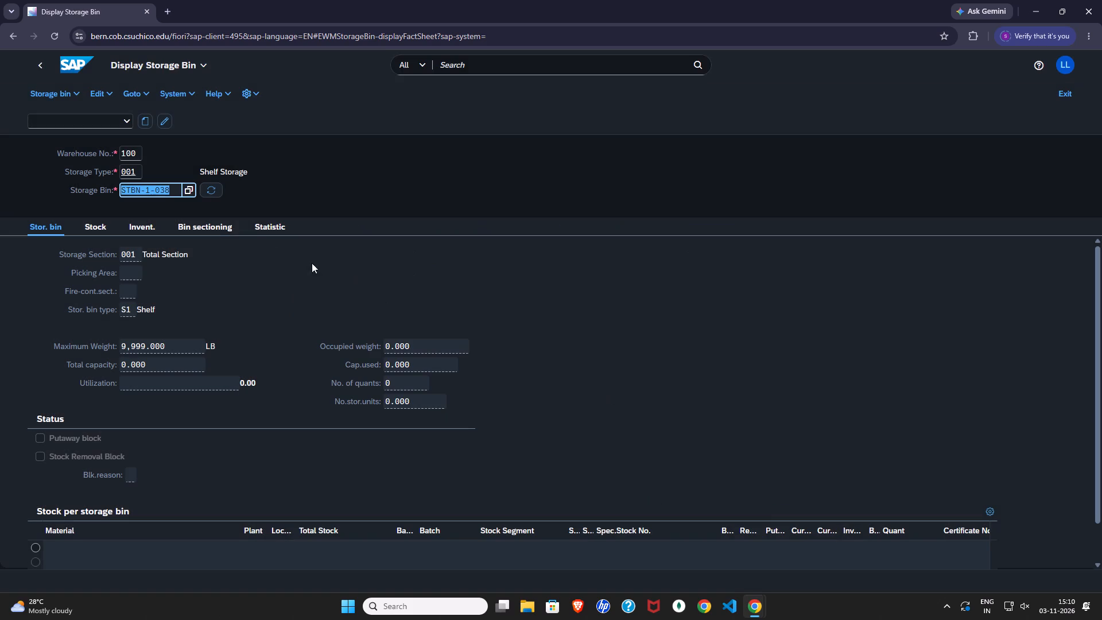
left_click(191, 188)
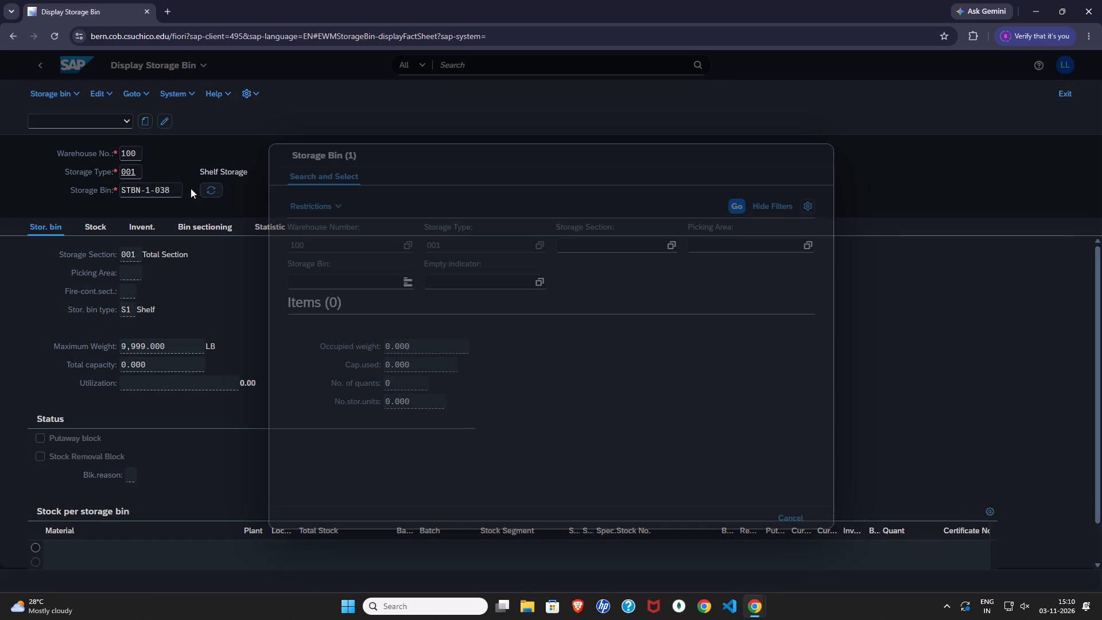
left_click(191, 188)
right_click(191, 188)
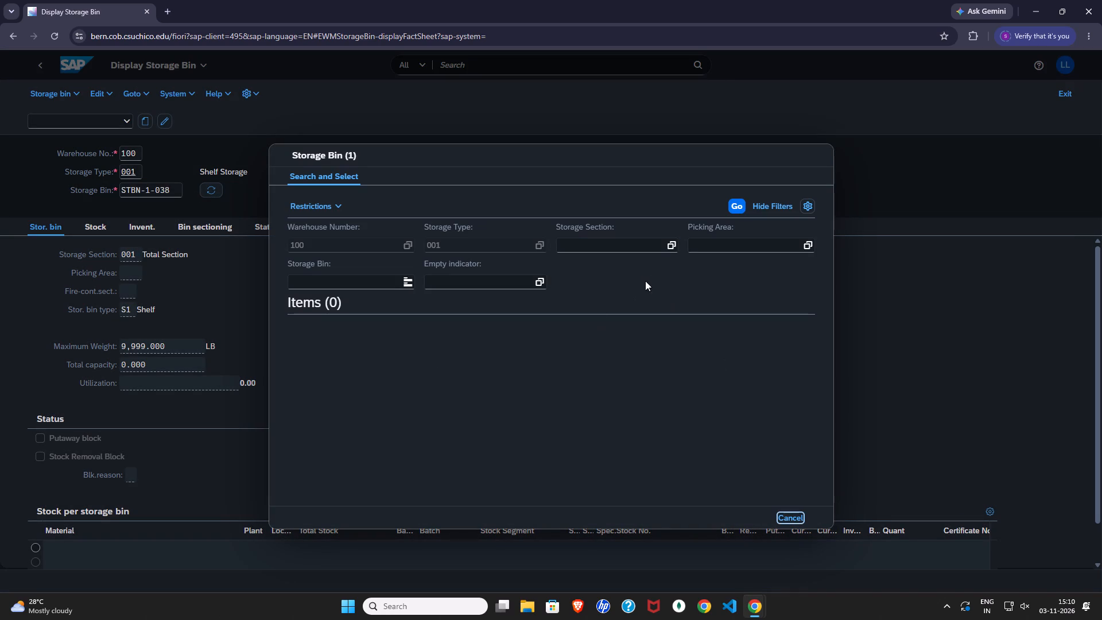
left_click(616, 253)
left_click(655, 240)
left_click(677, 245)
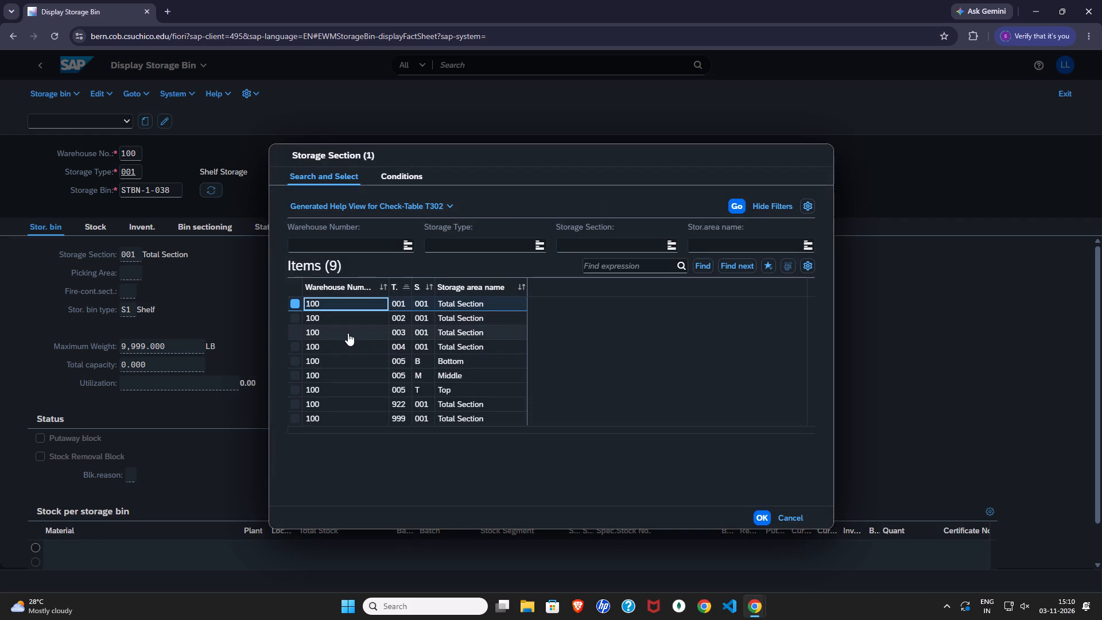
left_click(789, 516)
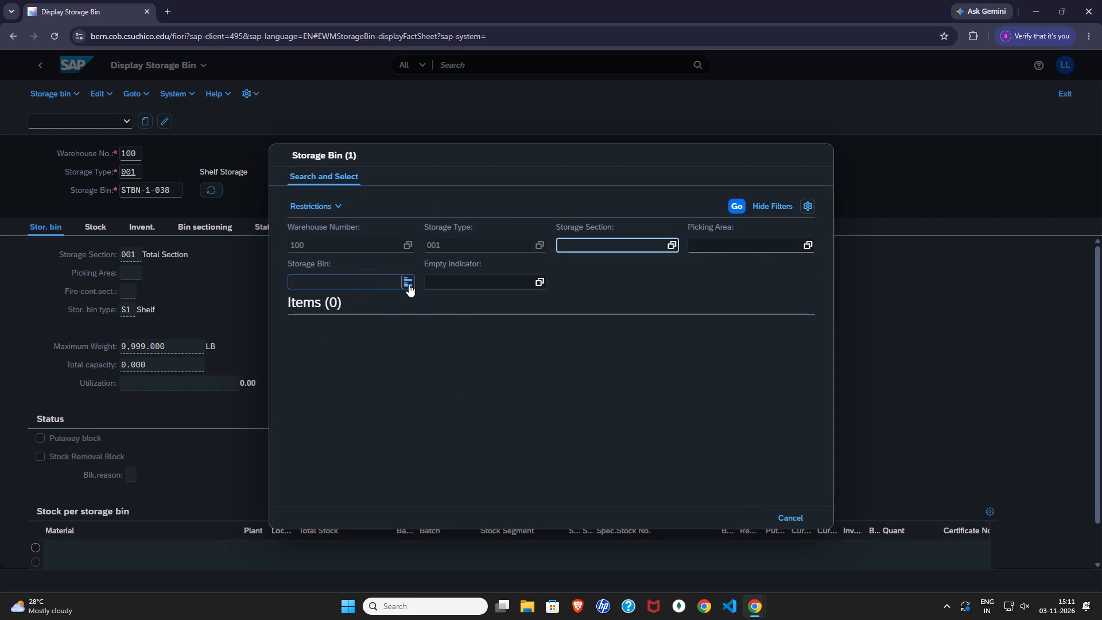
left_click(411, 284)
left_click(881, 311)
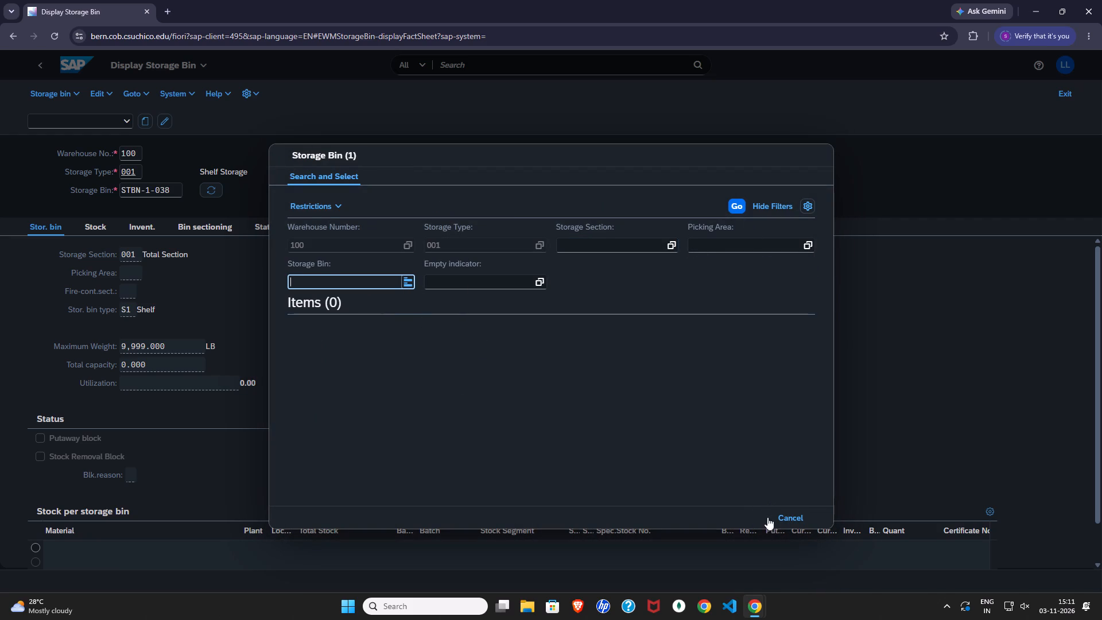
left_click(780, 508)
left_click(782, 514)
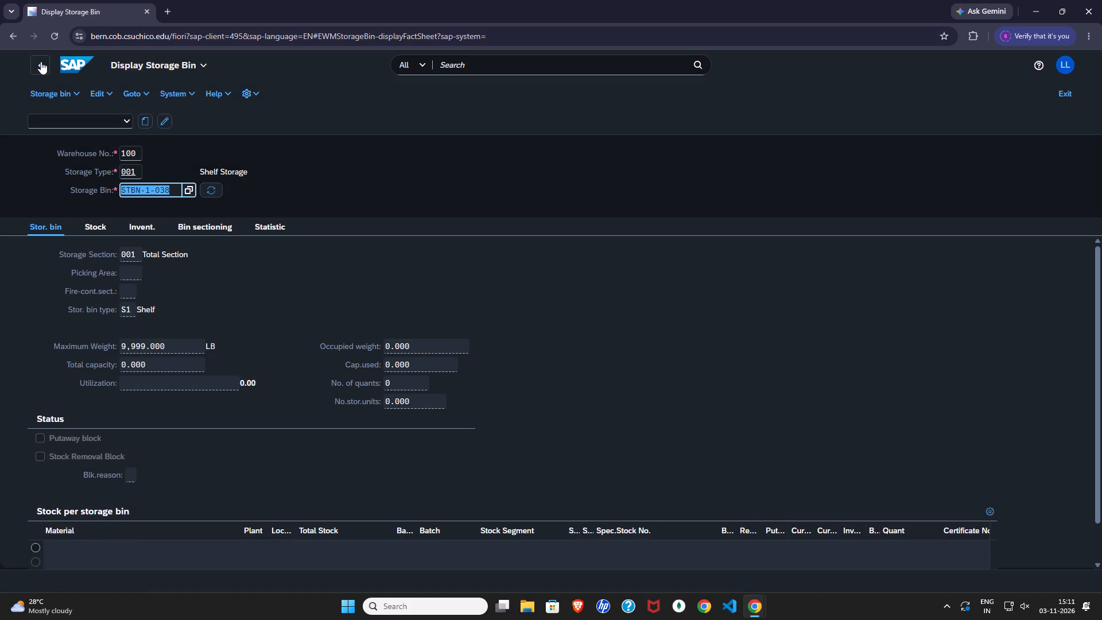
left_click(40, 61)
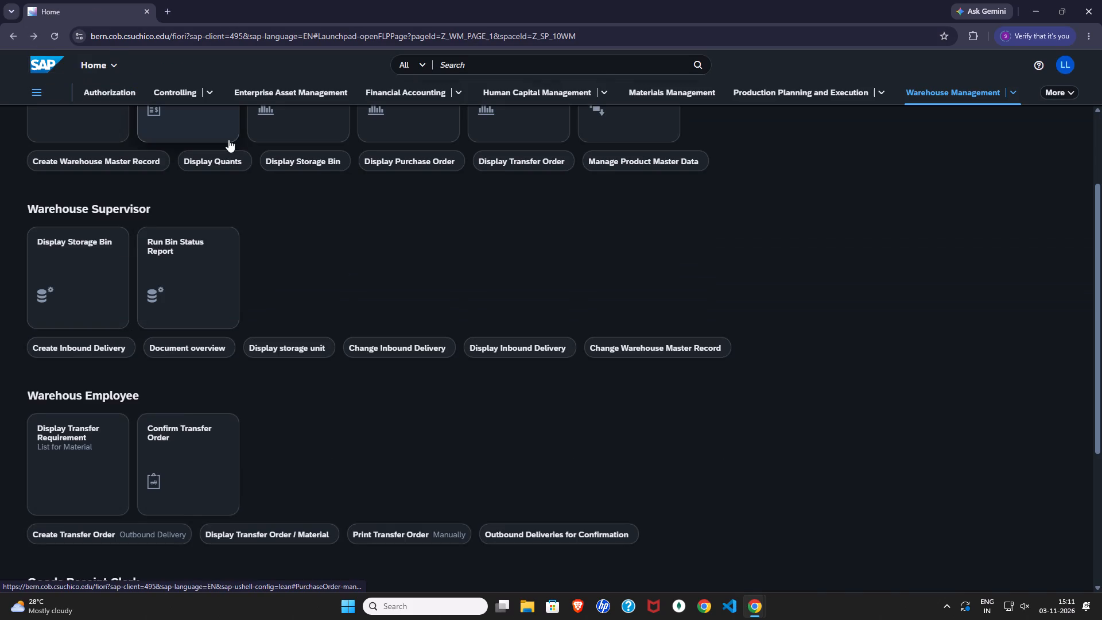
Run the bin status report for warehouse 100, restricted to storage bins STBN*038.
left_click(196, 276)
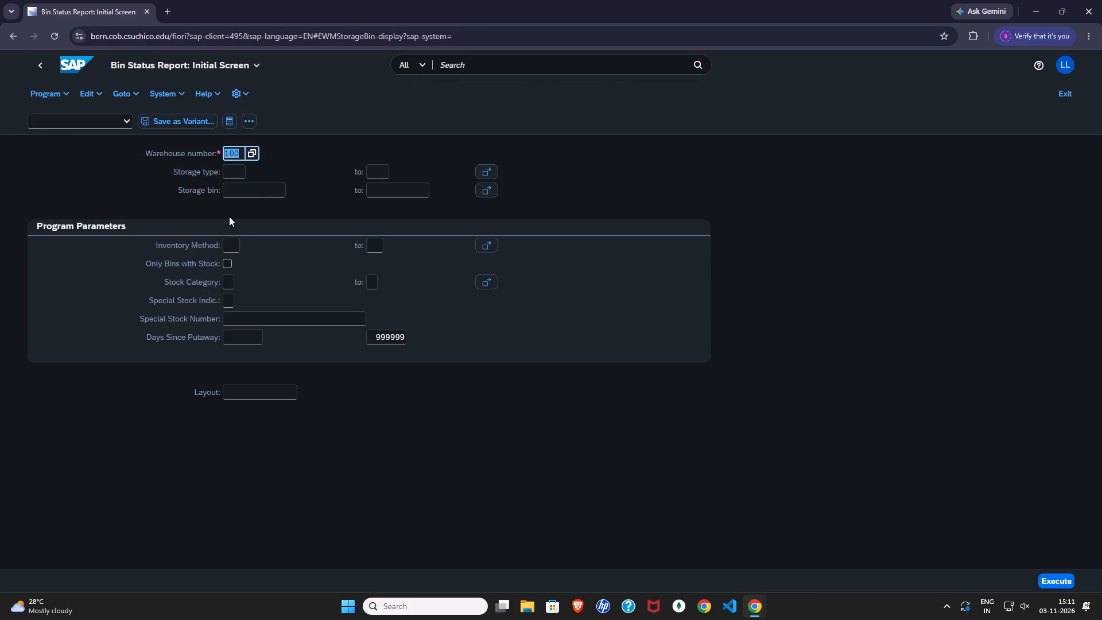
left_click(246, 192)
type("STBN")
left_click(245, 210)
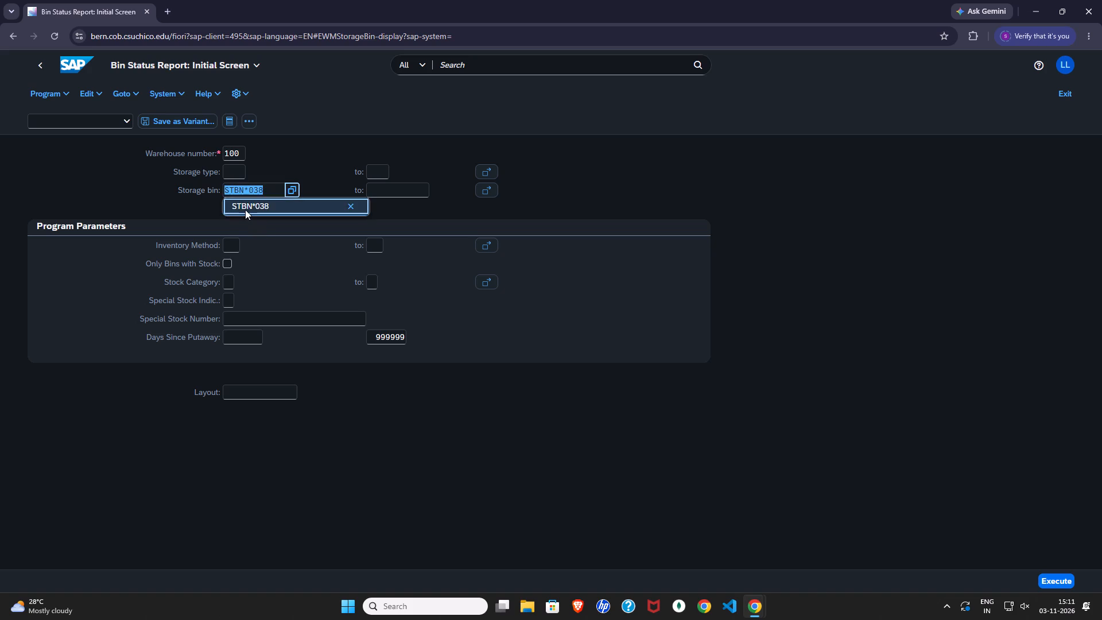
key("Return")
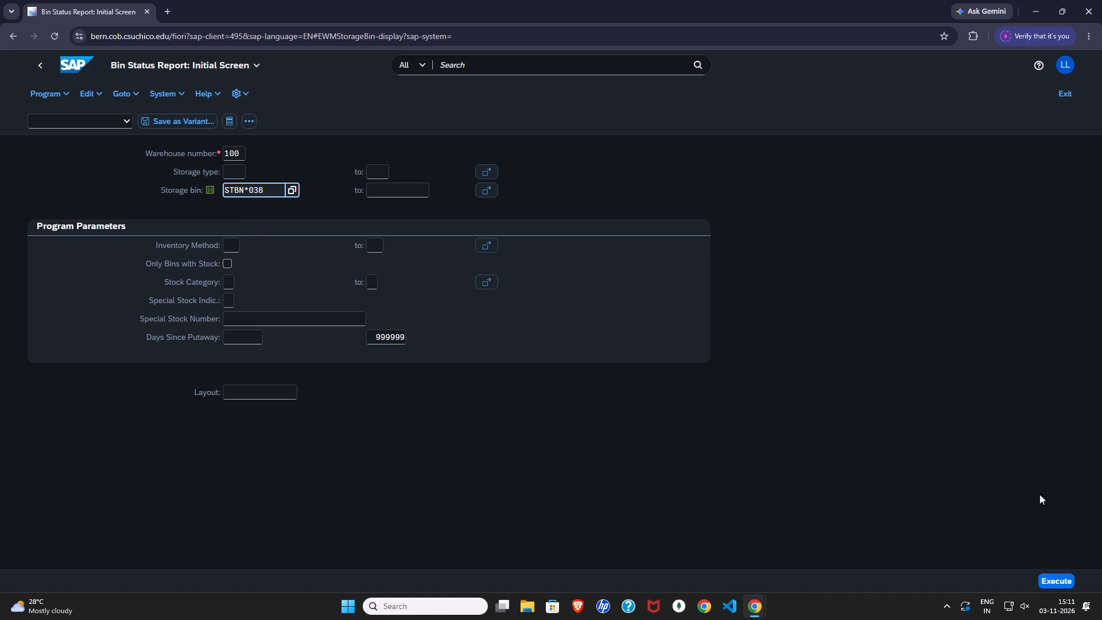
left_click(1068, 579)
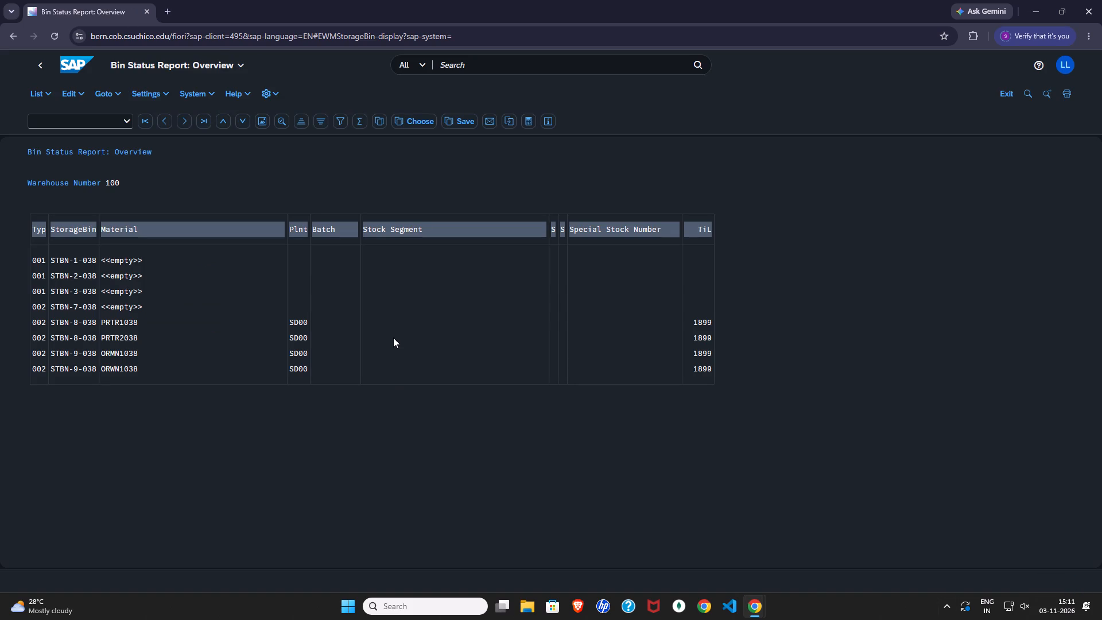
Open bin STBN-3-038 from the bin status report and examine its capacity, status and stock details.
left_click_drag(105, 301, 146, 307)
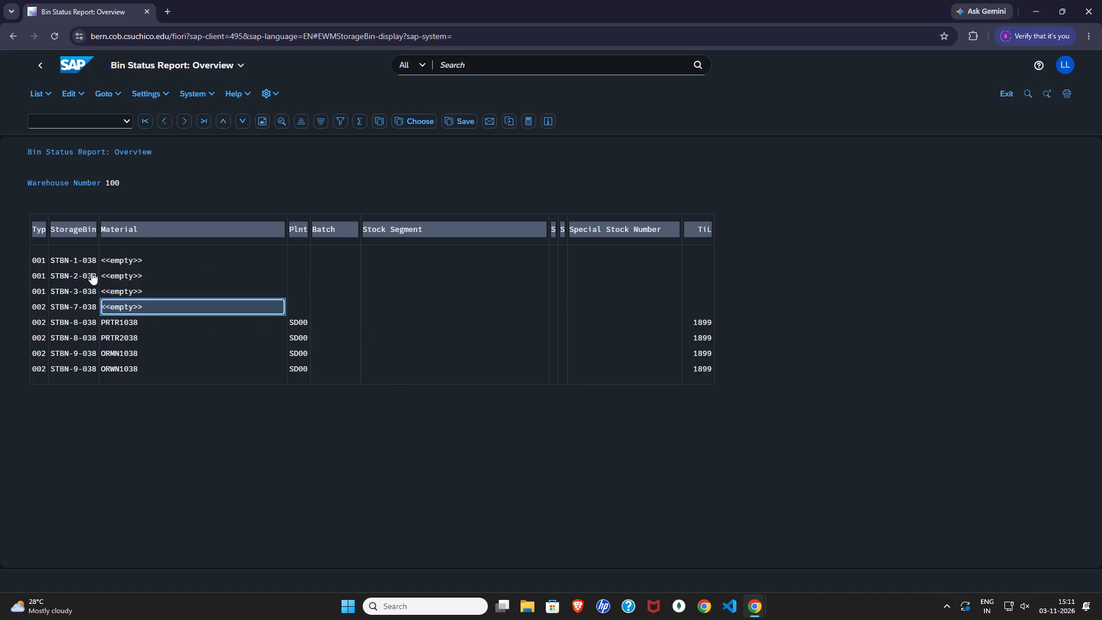
left_click(91, 295)
left_click(115, 397)
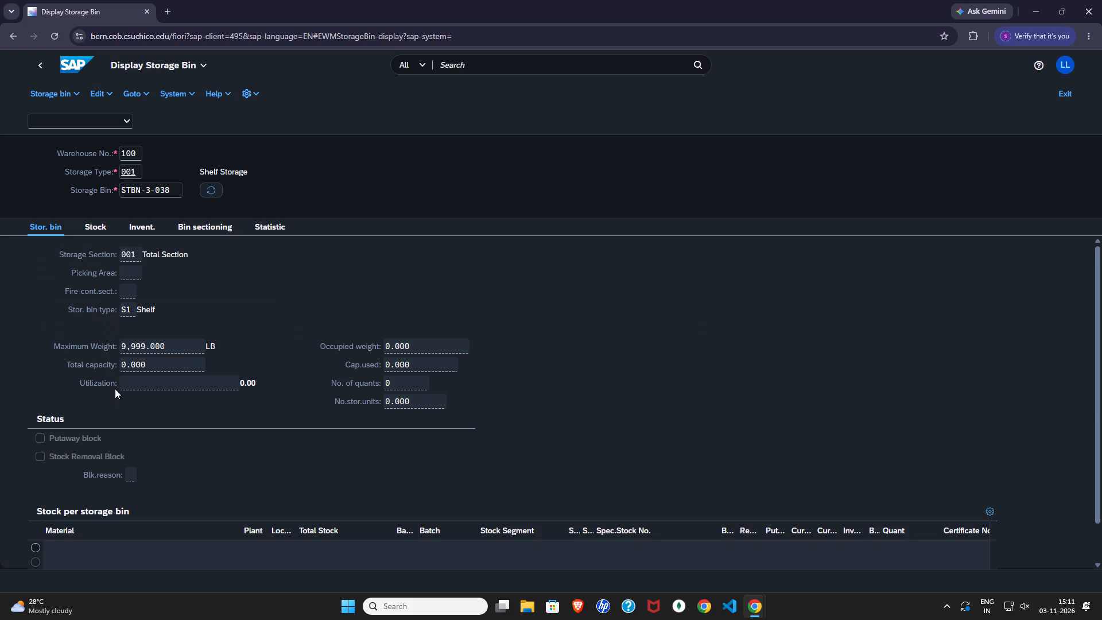
scroll(134, 325, "down", 3)
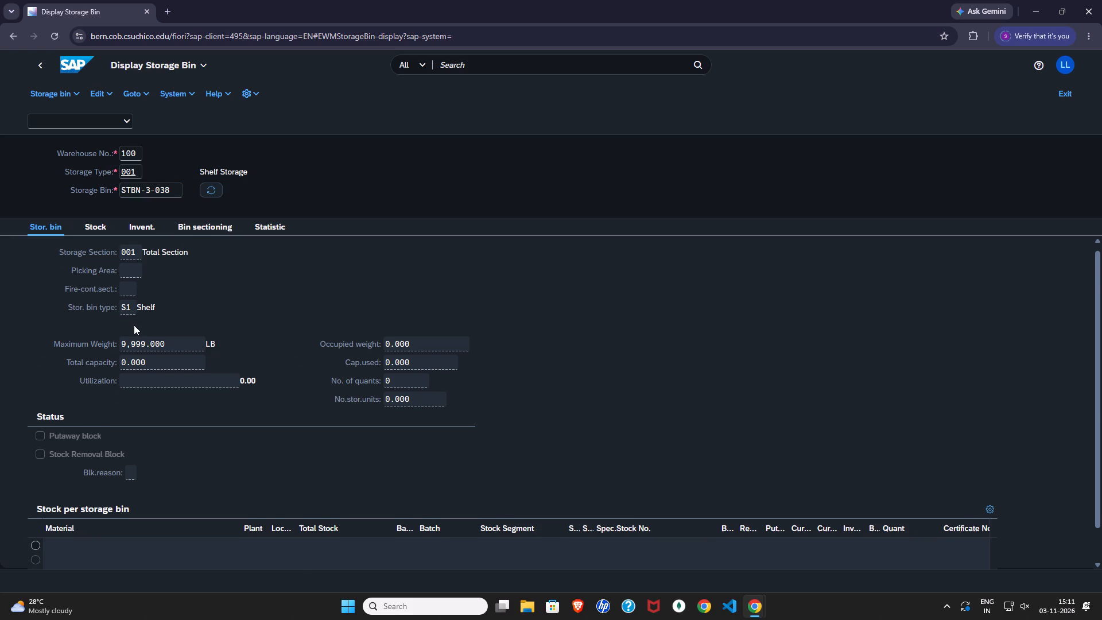
scroll(134, 325, "down", 7)
scroll(215, 352, "up", 8)
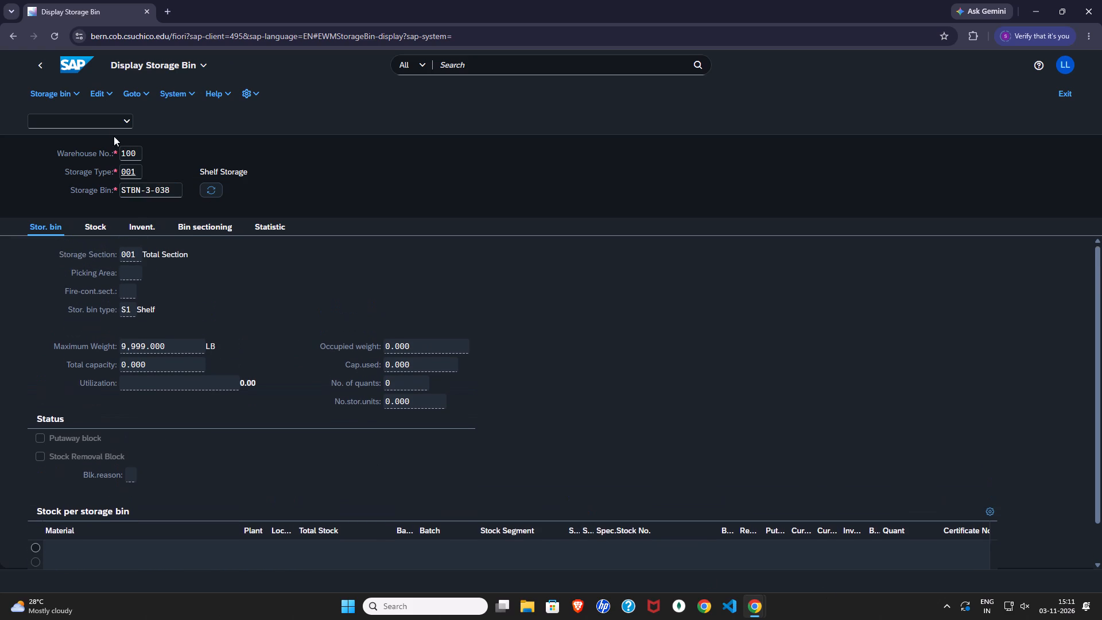
key("Return")
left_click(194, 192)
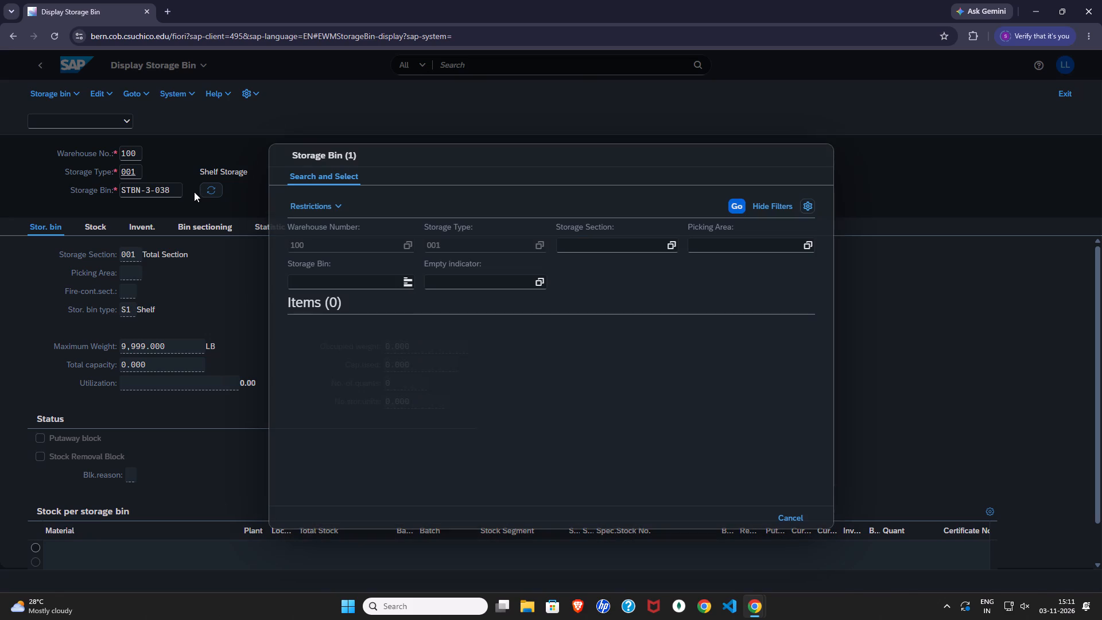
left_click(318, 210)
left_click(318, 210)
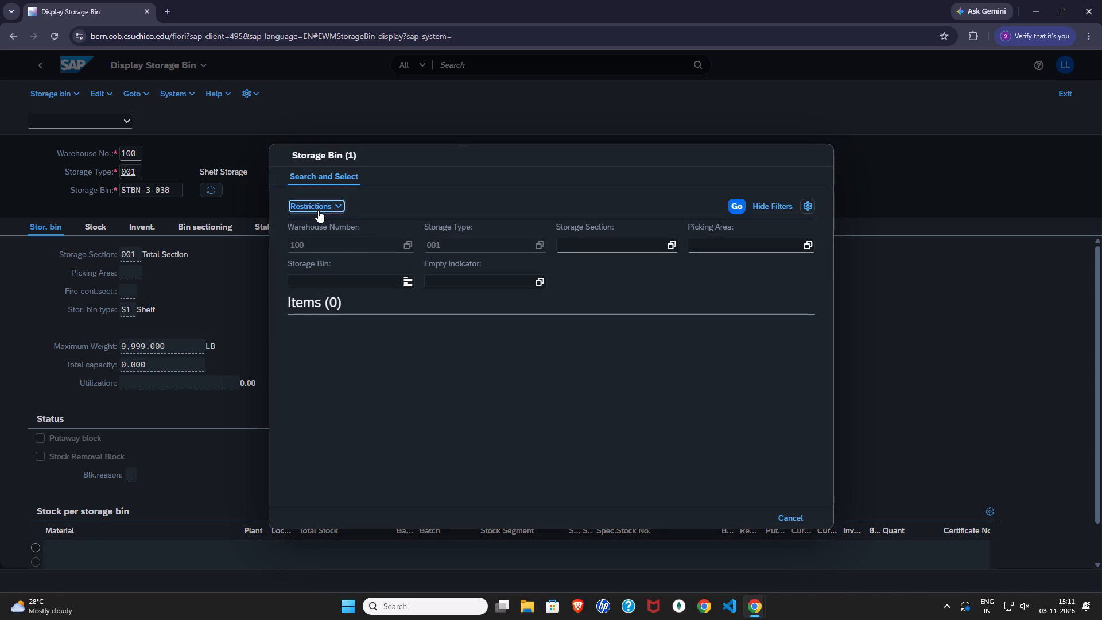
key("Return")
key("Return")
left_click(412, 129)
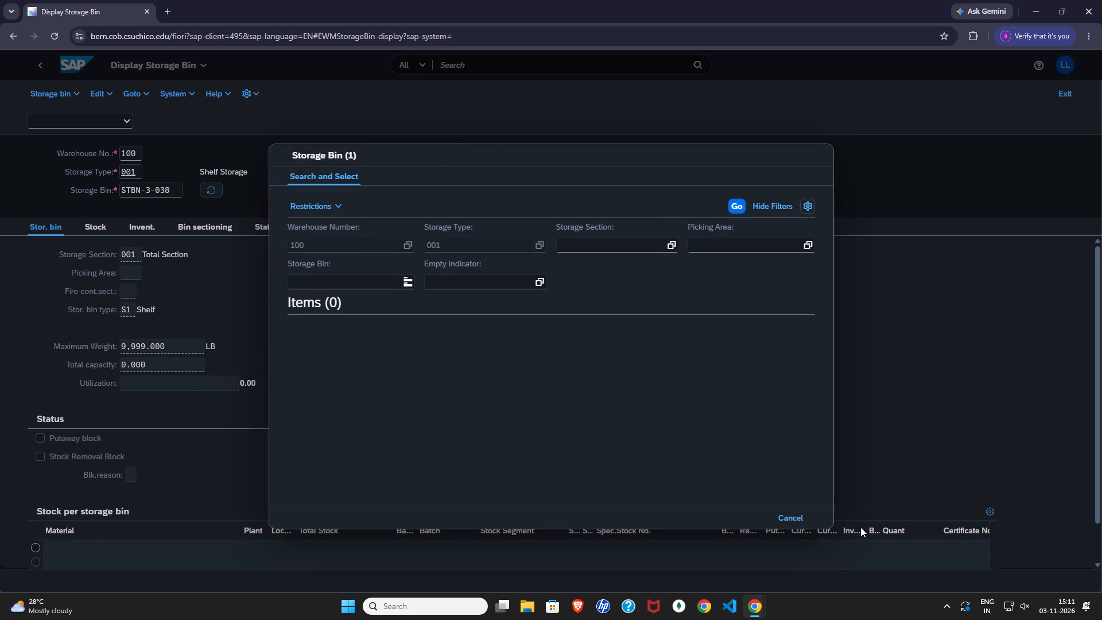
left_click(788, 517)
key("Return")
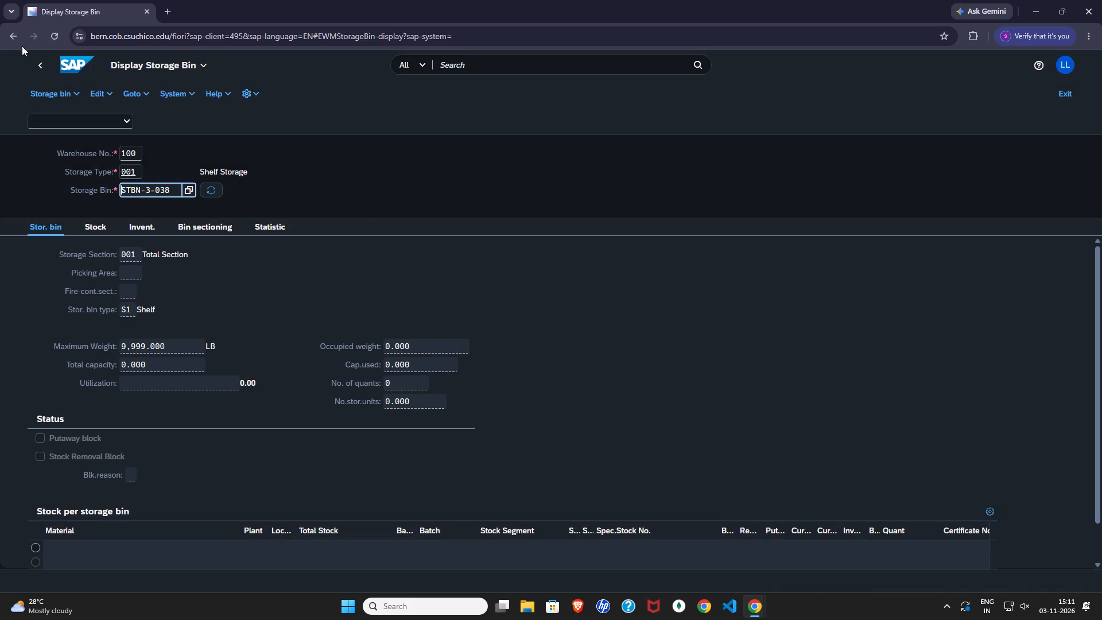
Leave the bin details and the bin status report and go back to the Warehouse Management page.
left_click(33, 60)
key("Return")
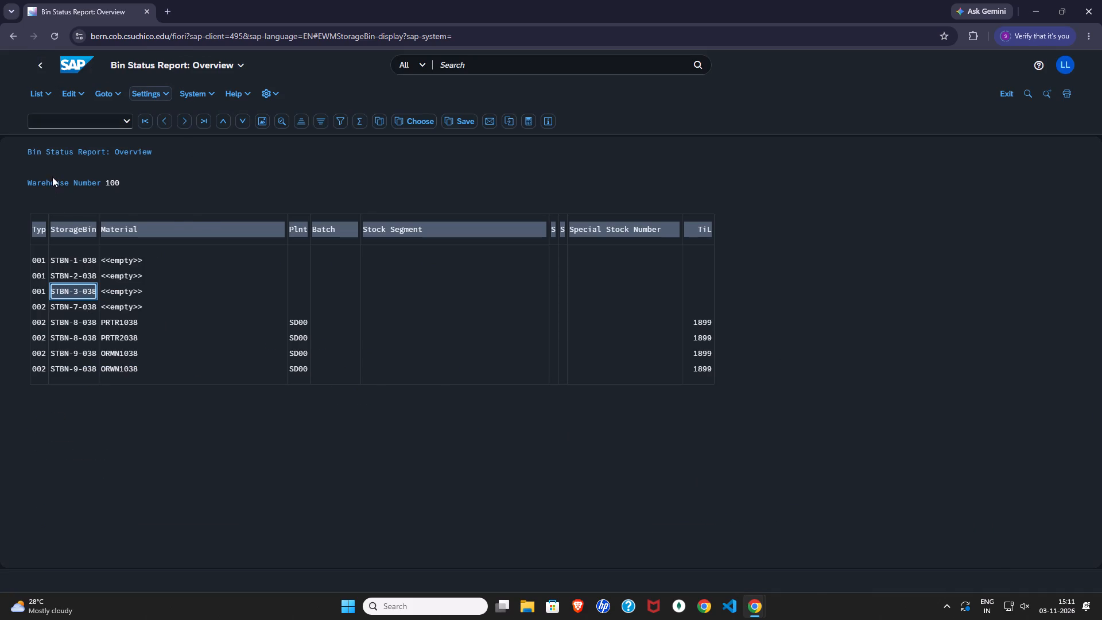
left_click(37, 63)
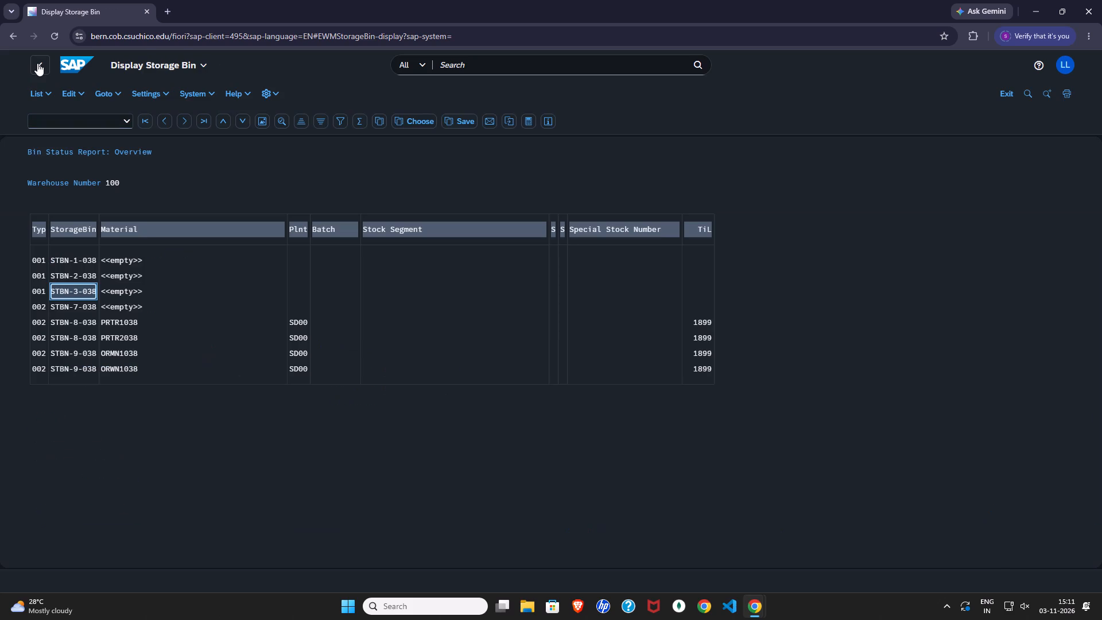
left_click(69, 75)
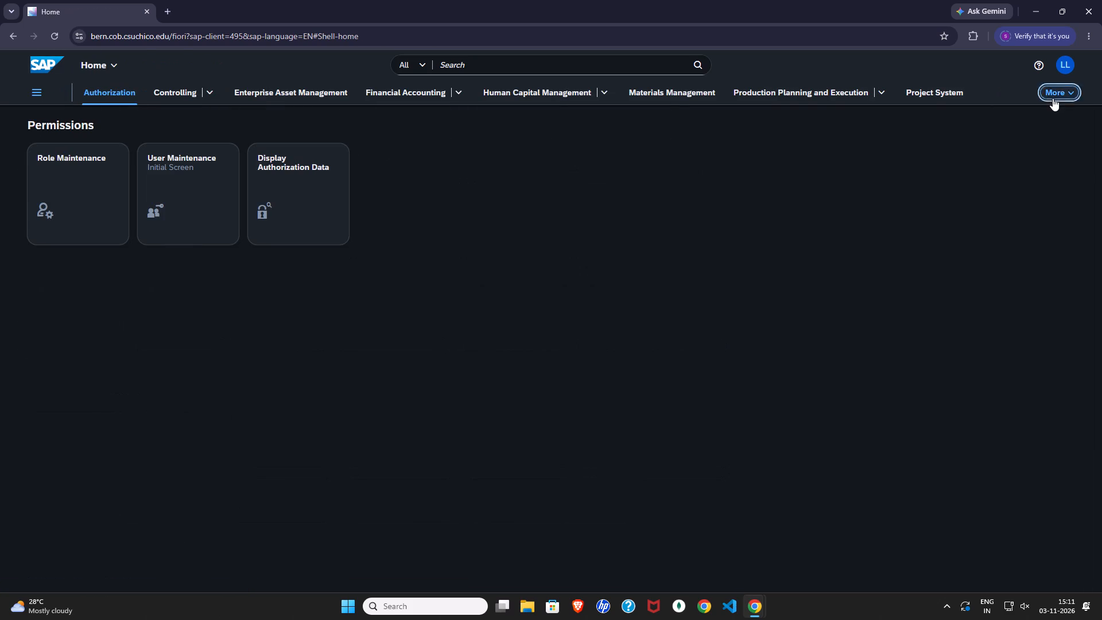
left_click(1053, 98)
left_click(1029, 172)
scroll(157, 245, "down", 6)
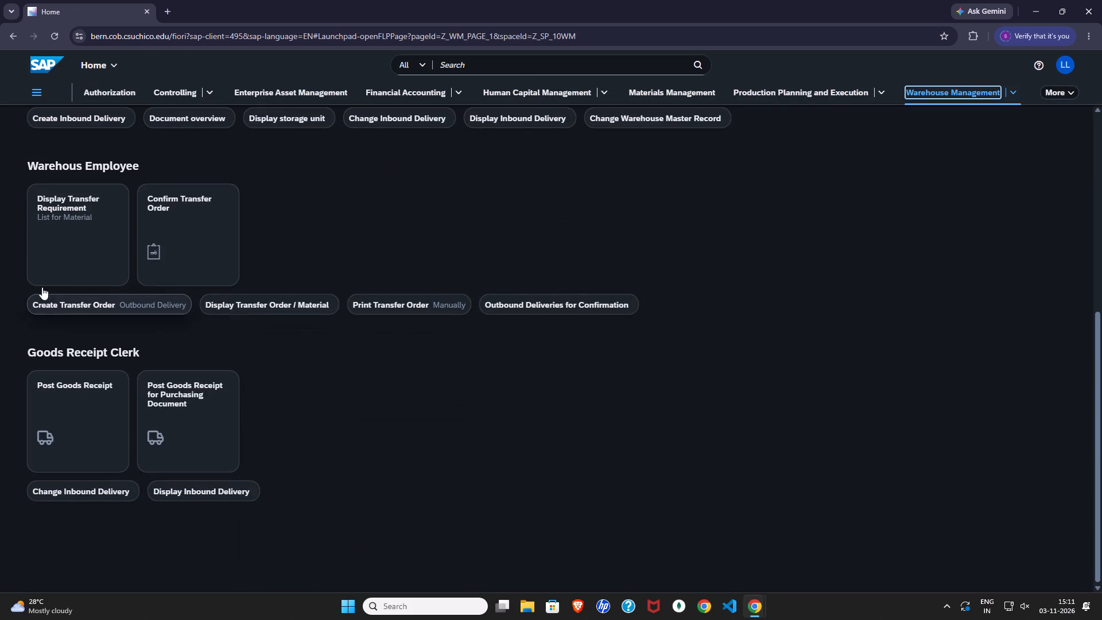
Search for open transfer requirements for material DXTR1038, plant SD00, in warehouse 100.
left_click(48, 221)
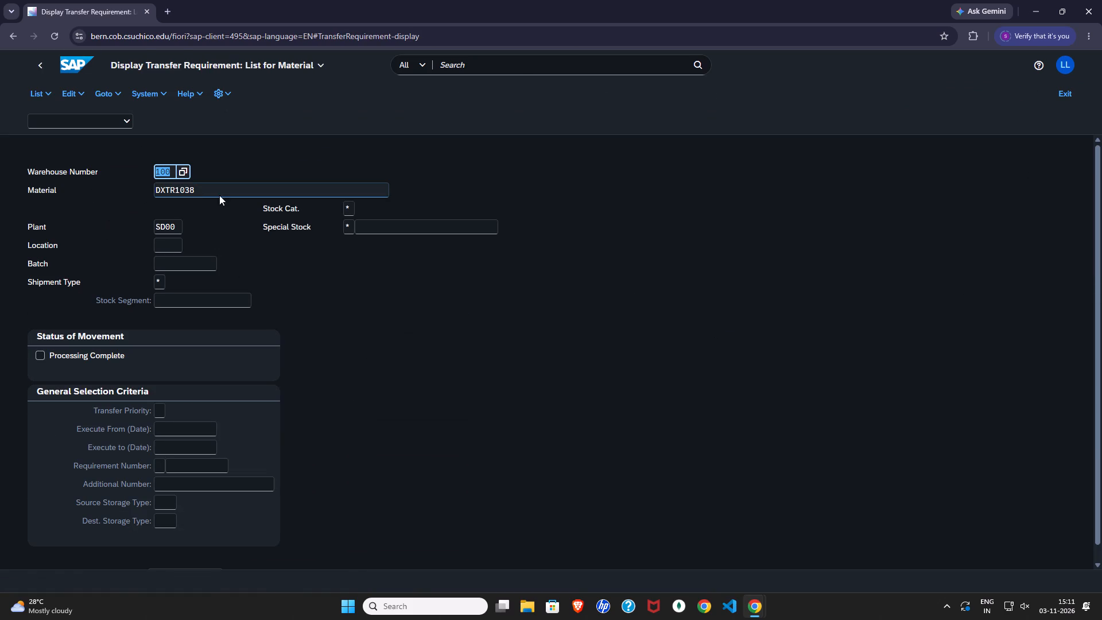
left_click(169, 176)
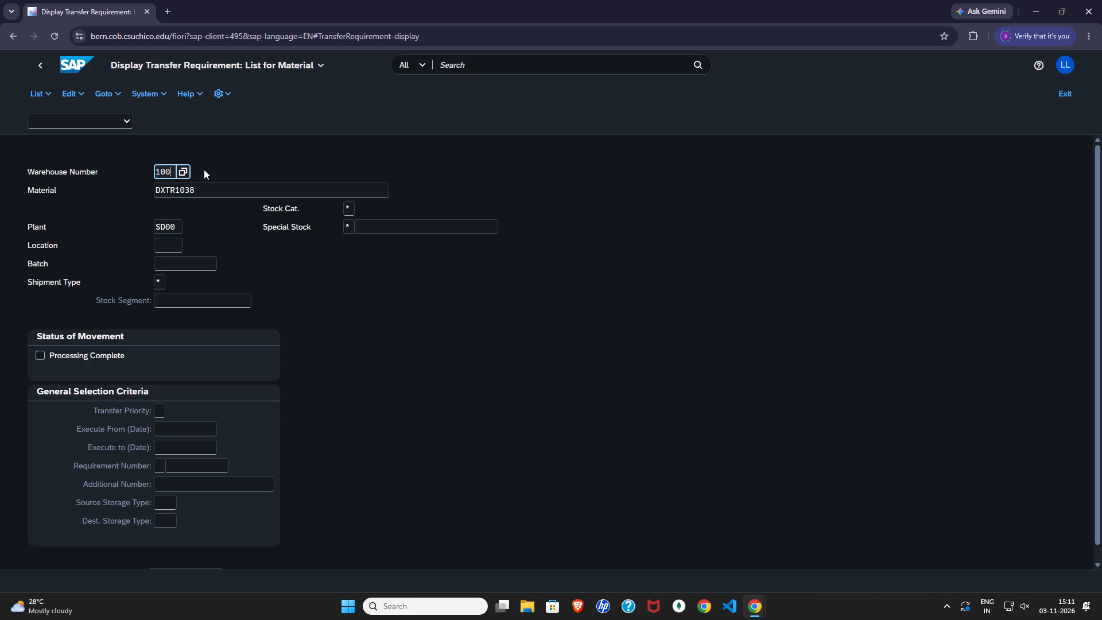
left_click(203, 169)
key("Return")
key("Return")
key("Return")
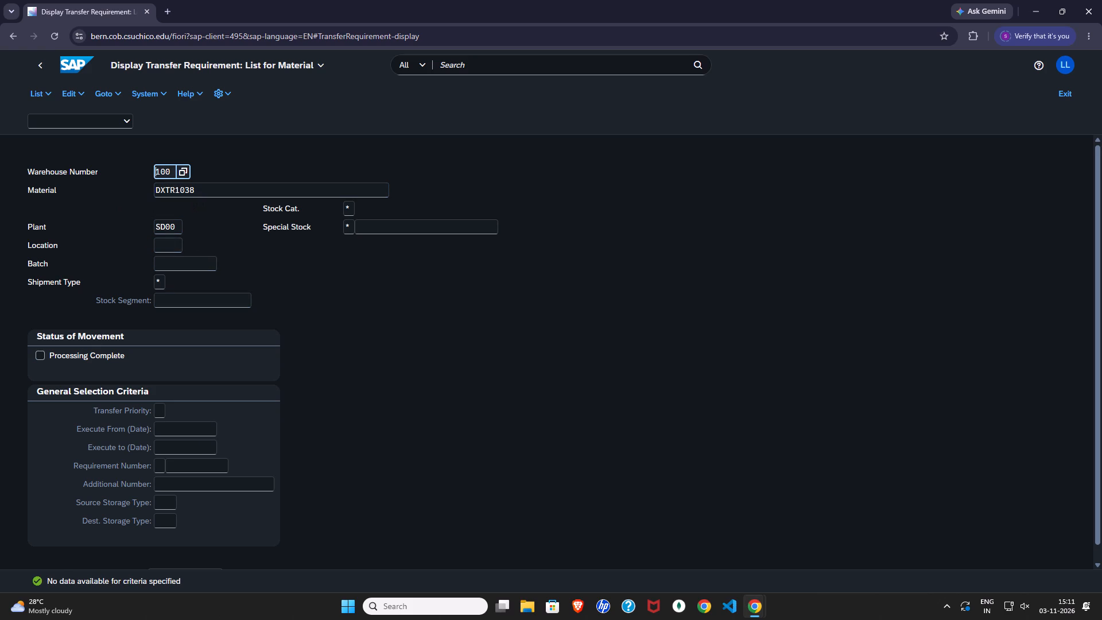
Set the movement status to Processing Complete and repeat the transfer requirement search for DXTR1038.
left_click(62, 356)
key("Return")
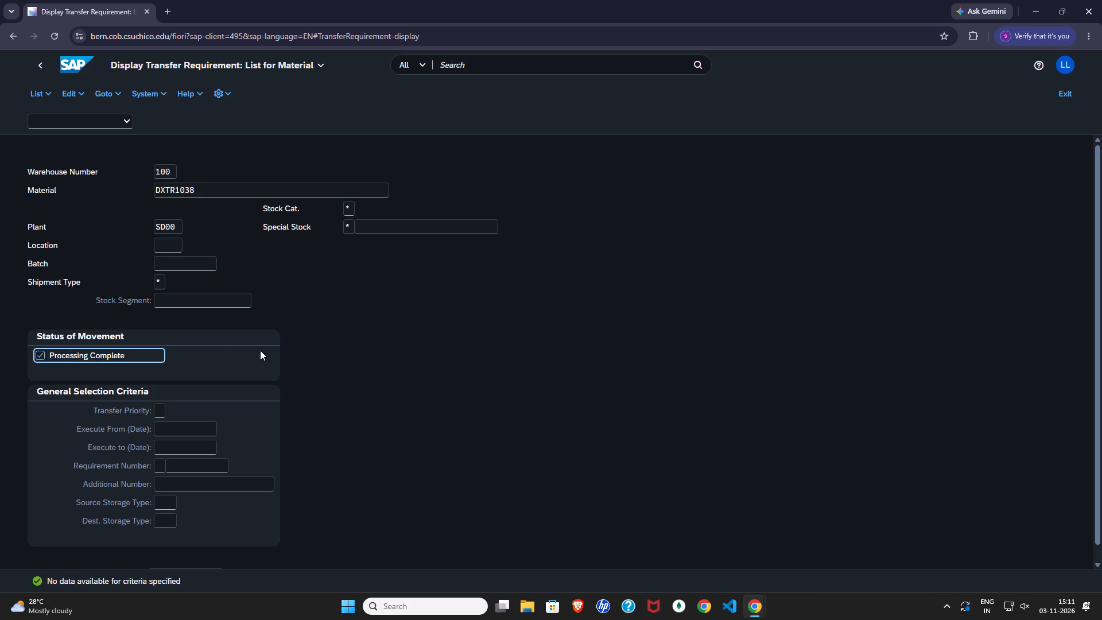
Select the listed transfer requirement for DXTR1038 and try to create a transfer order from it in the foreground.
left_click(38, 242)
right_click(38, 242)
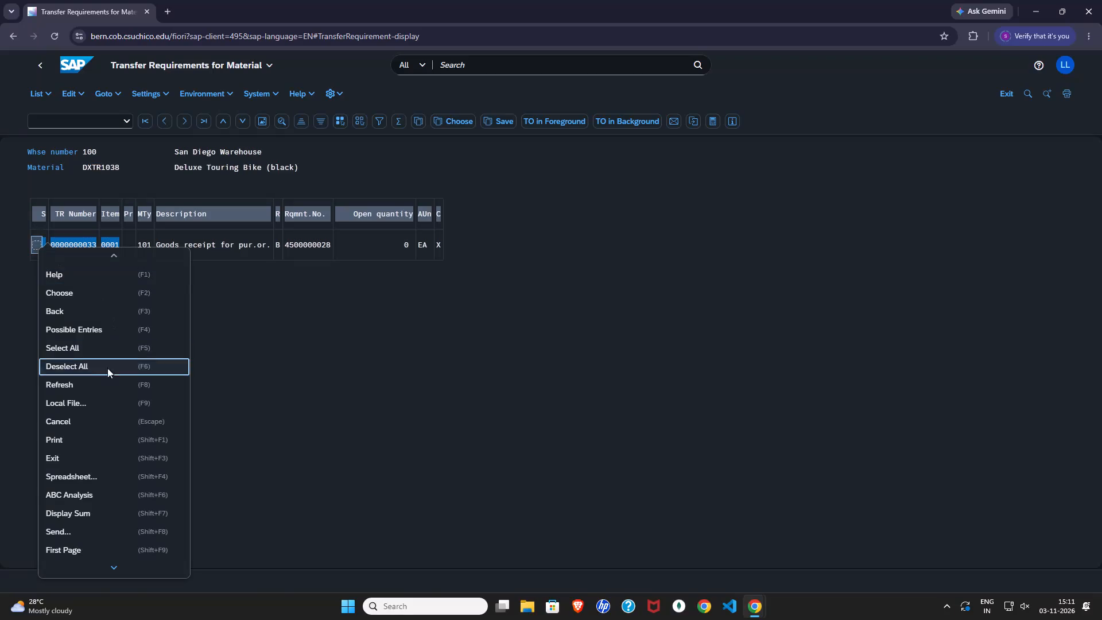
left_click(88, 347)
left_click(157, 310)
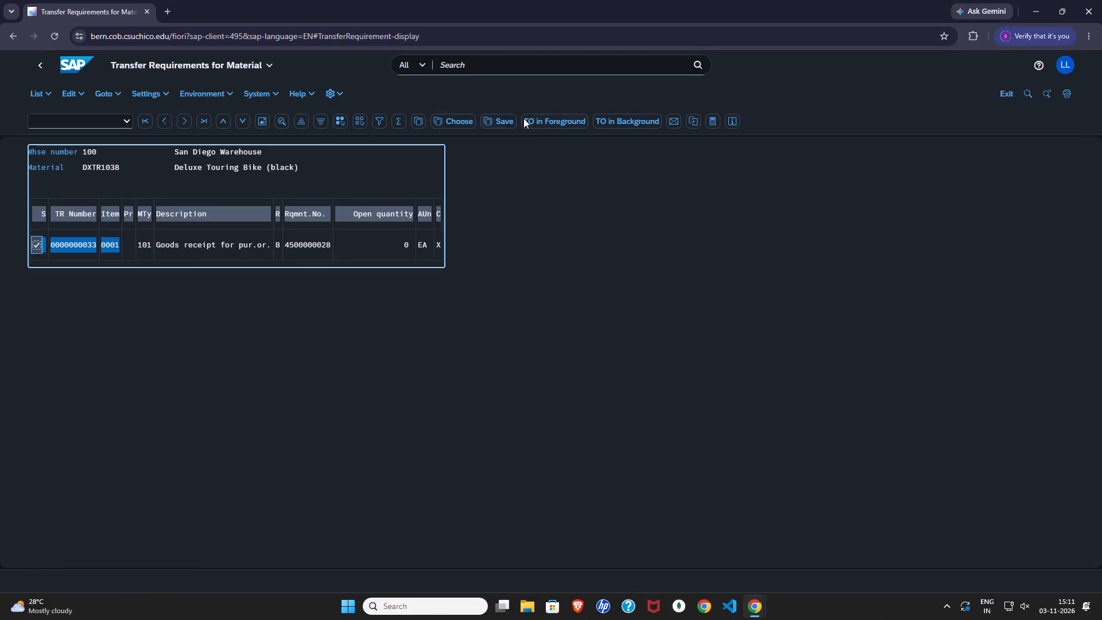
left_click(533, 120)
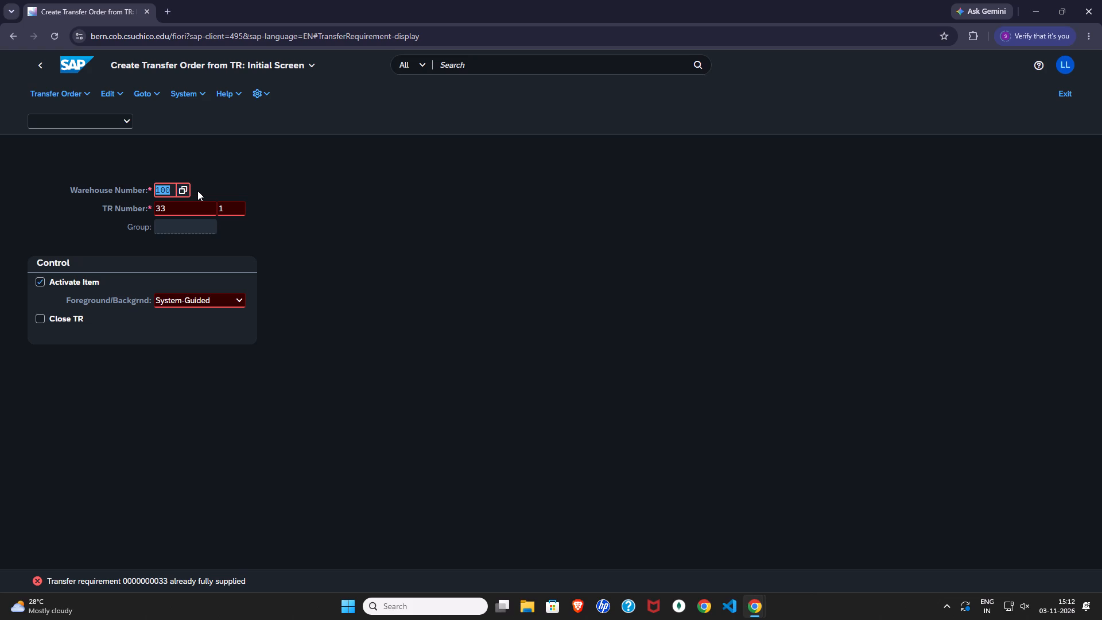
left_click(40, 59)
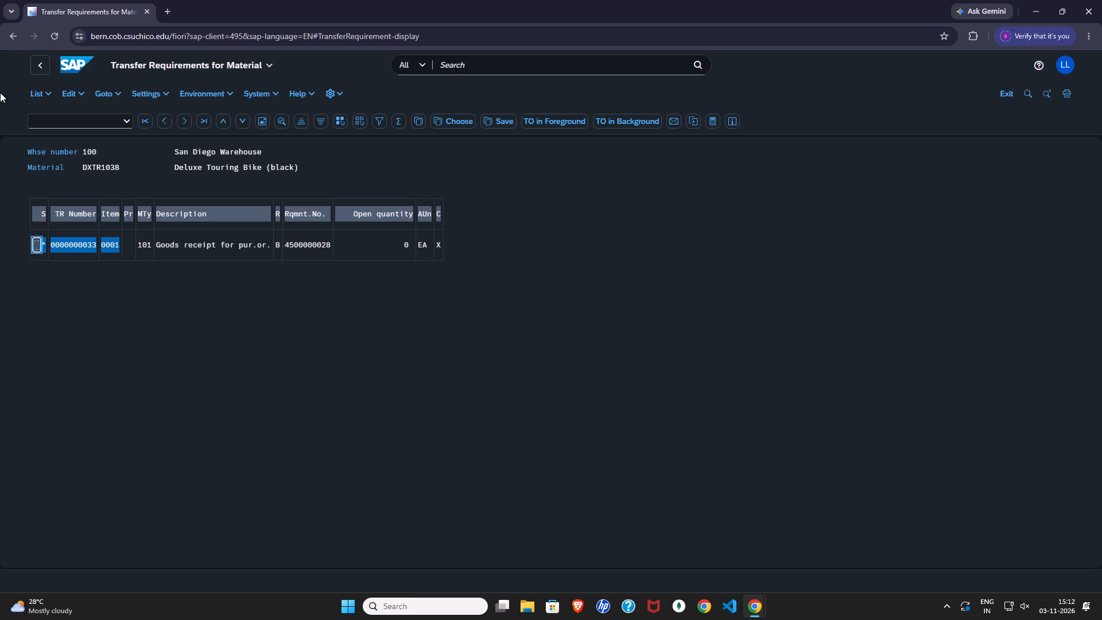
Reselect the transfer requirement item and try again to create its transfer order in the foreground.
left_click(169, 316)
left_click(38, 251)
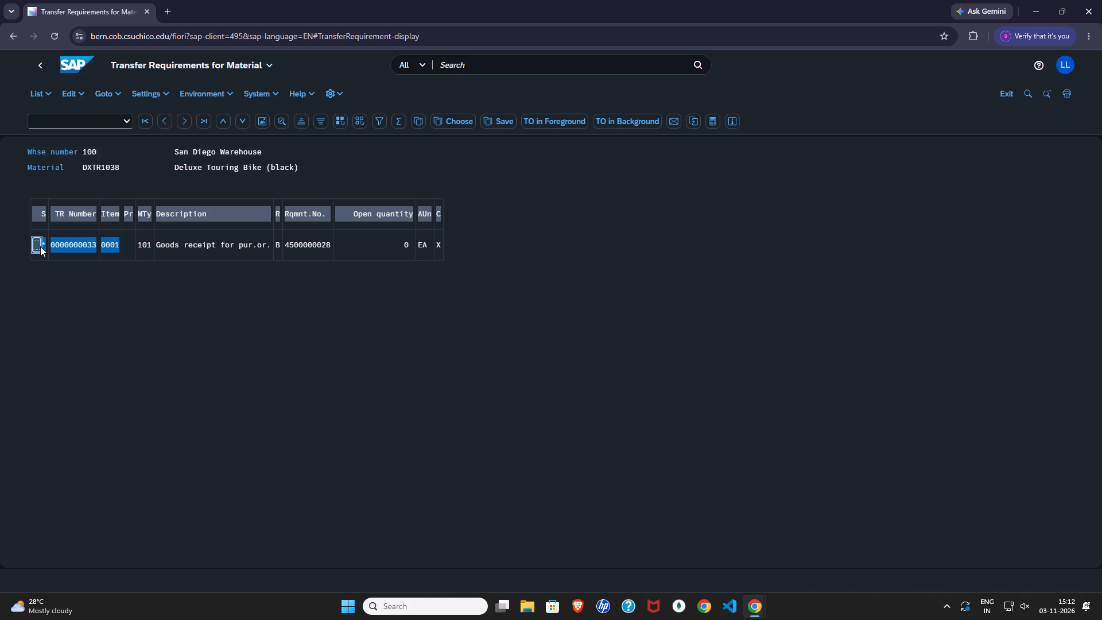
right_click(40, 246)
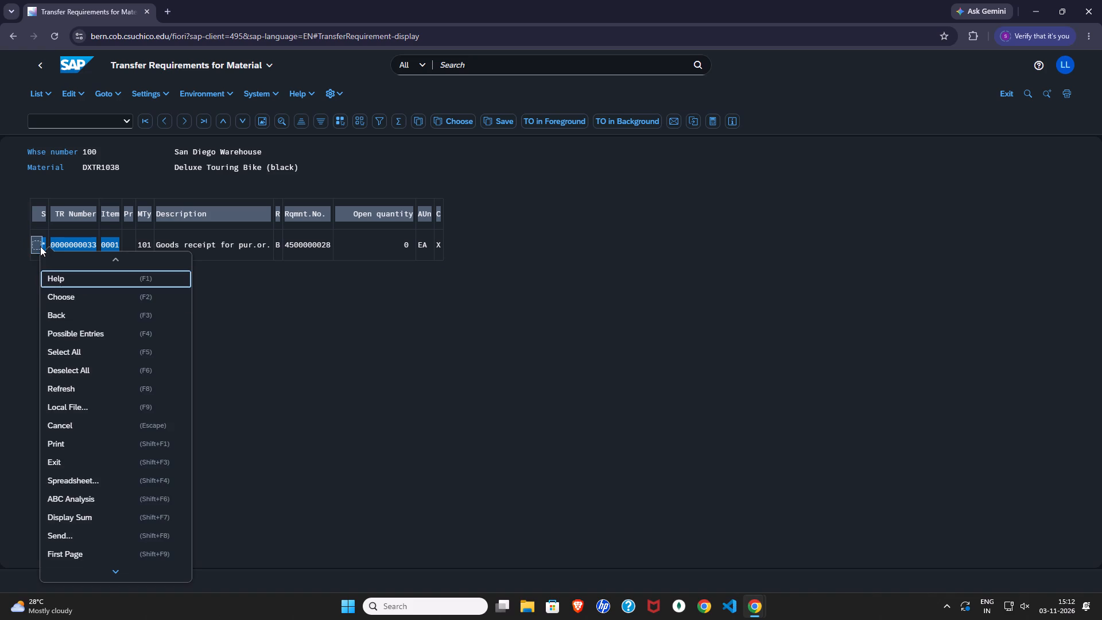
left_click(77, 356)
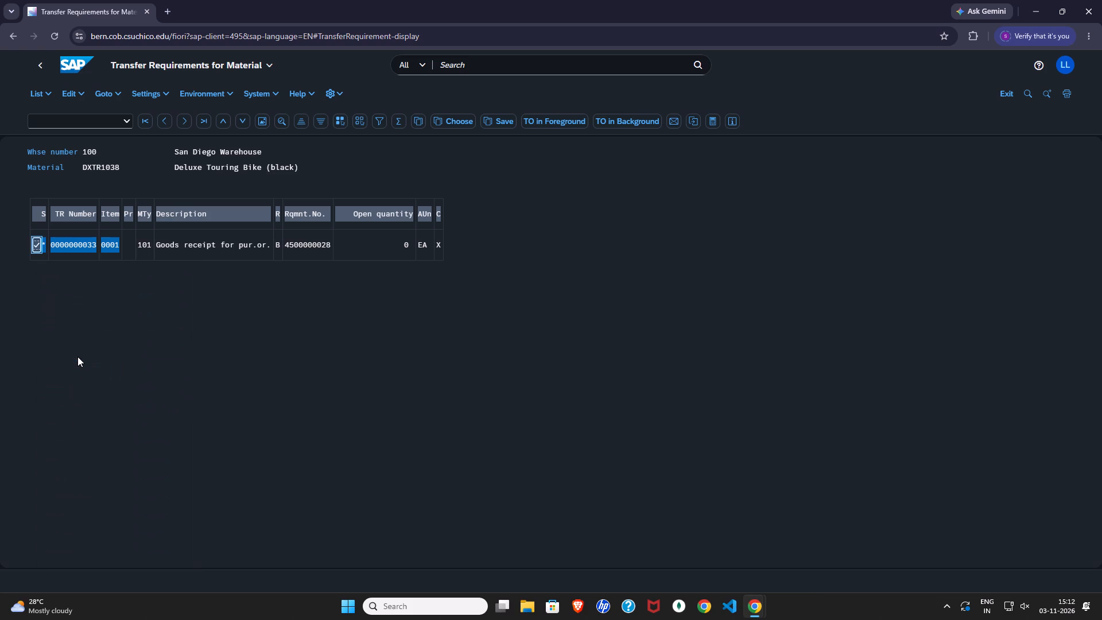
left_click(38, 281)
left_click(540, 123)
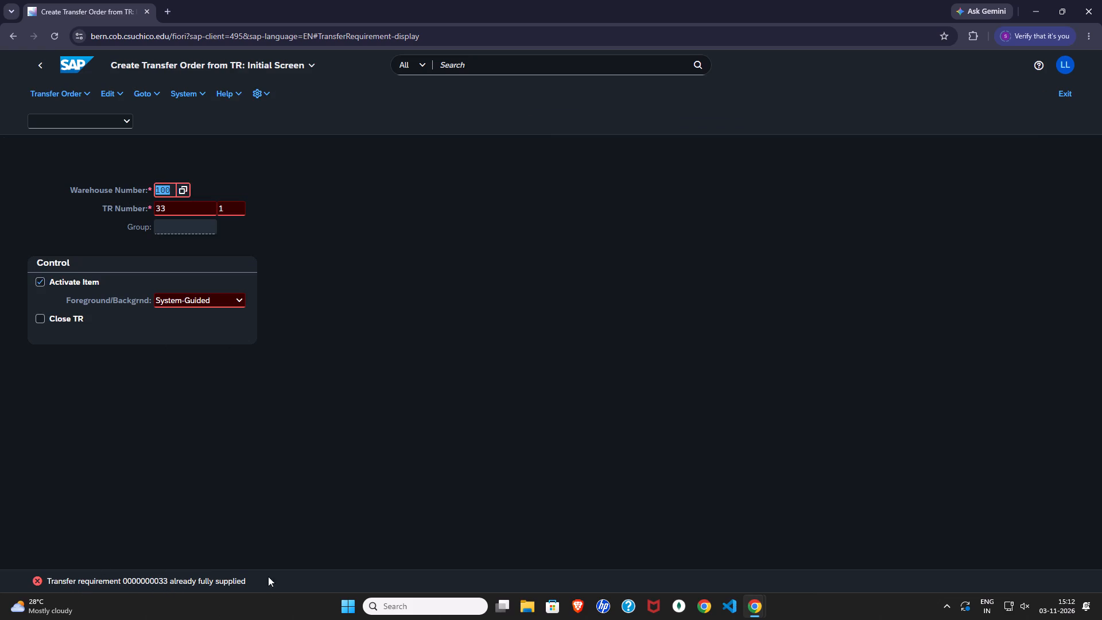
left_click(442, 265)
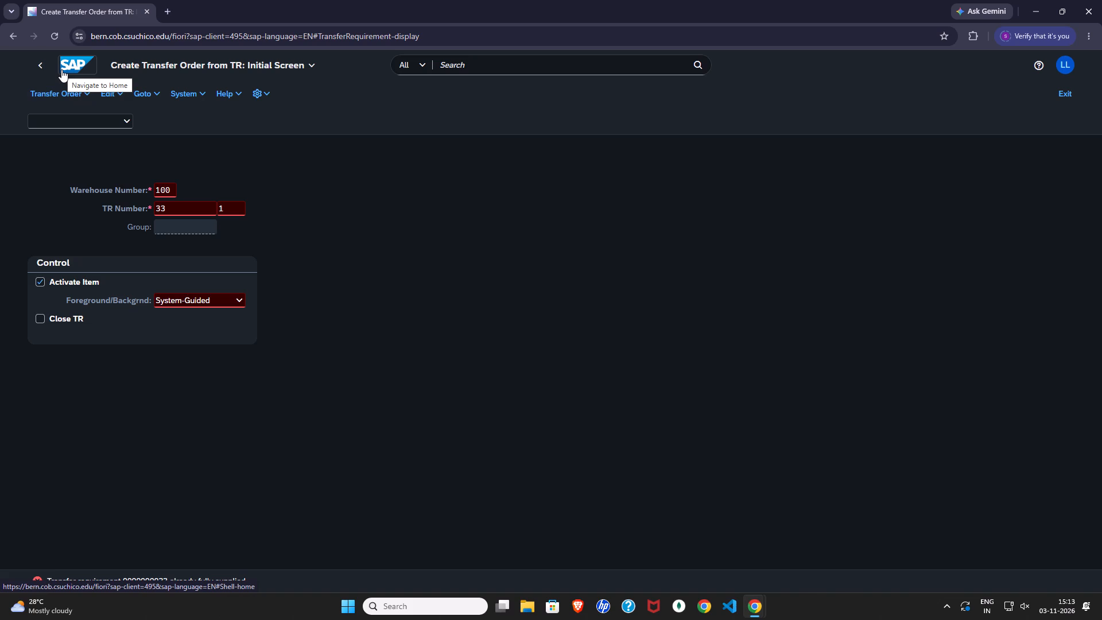
Leave transfer order creation and return through the home page to the Warehouse Management page.
double_click(56, 36)
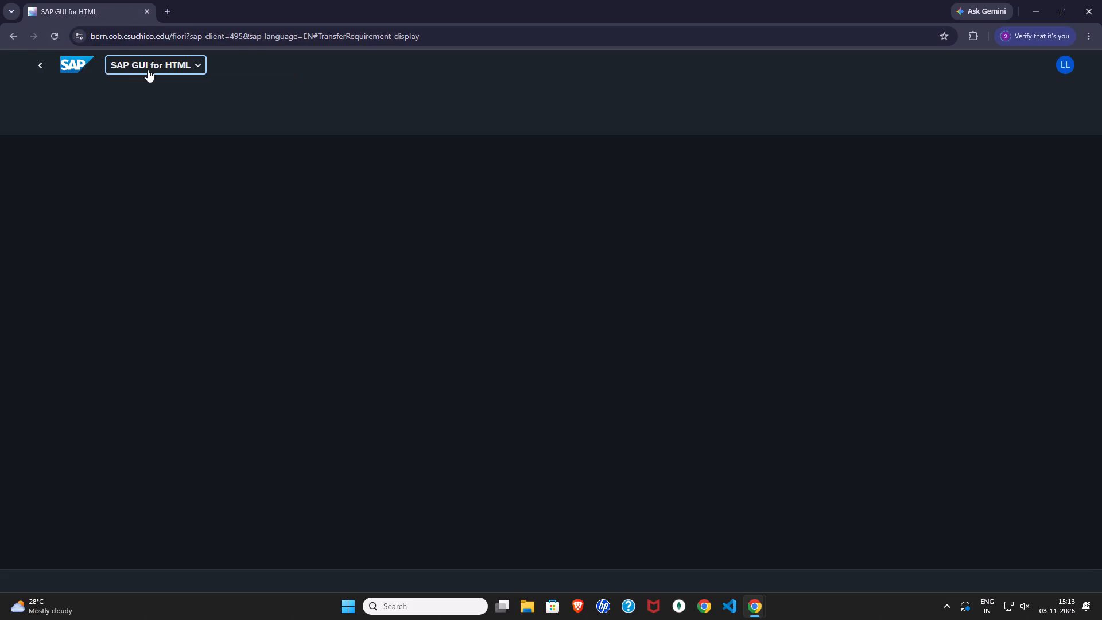
left_click(75, 51)
left_click(75, 56)
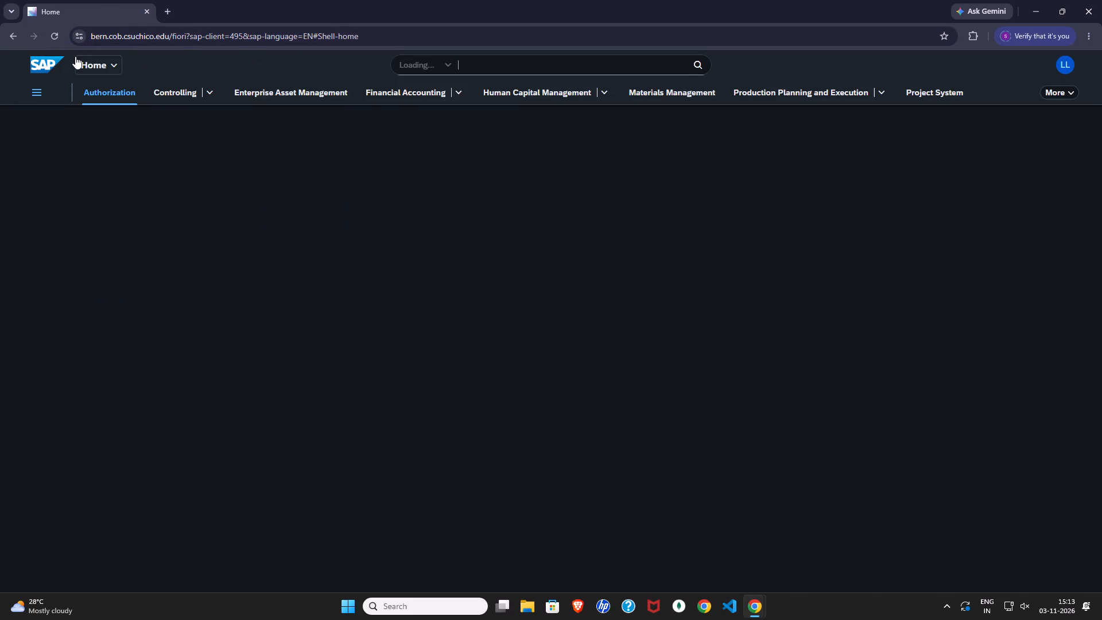
left_click(57, 37)
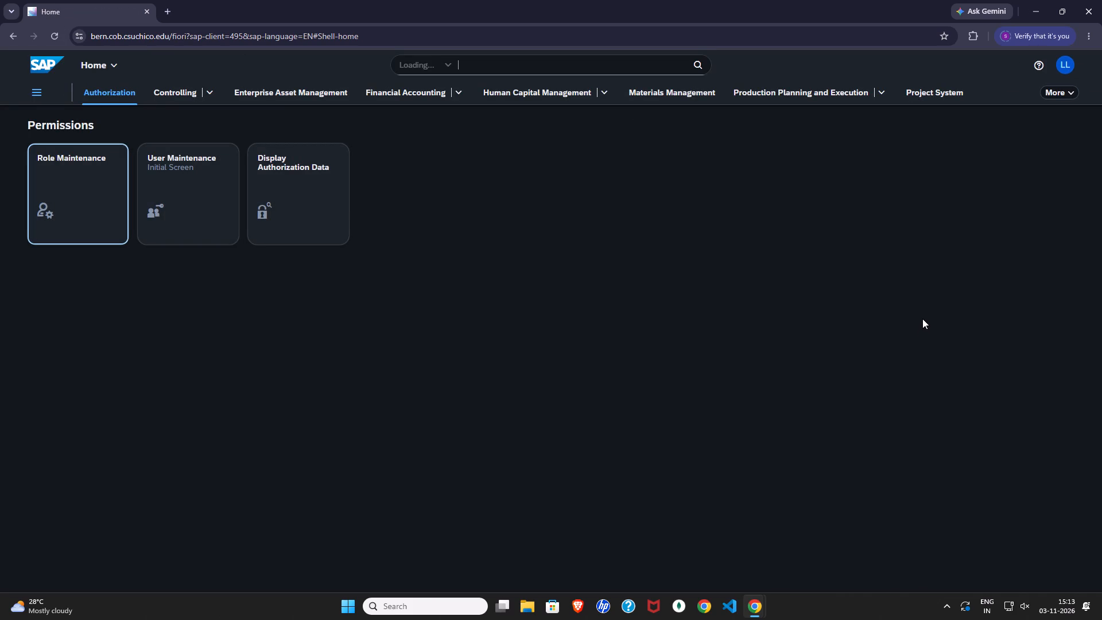
left_click(1056, 95)
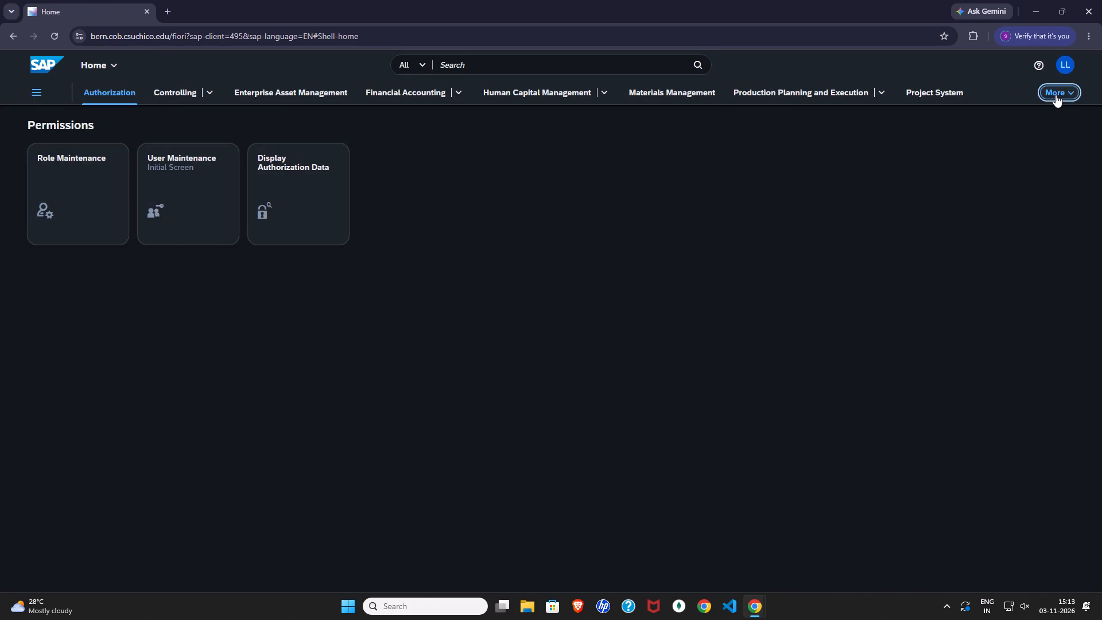
left_click(996, 184)
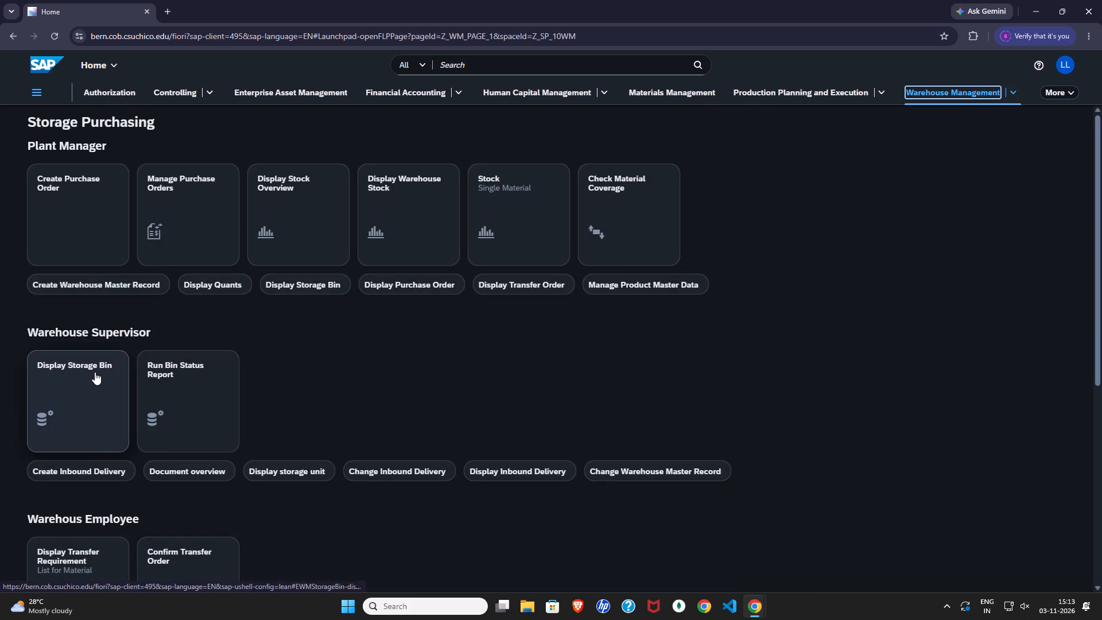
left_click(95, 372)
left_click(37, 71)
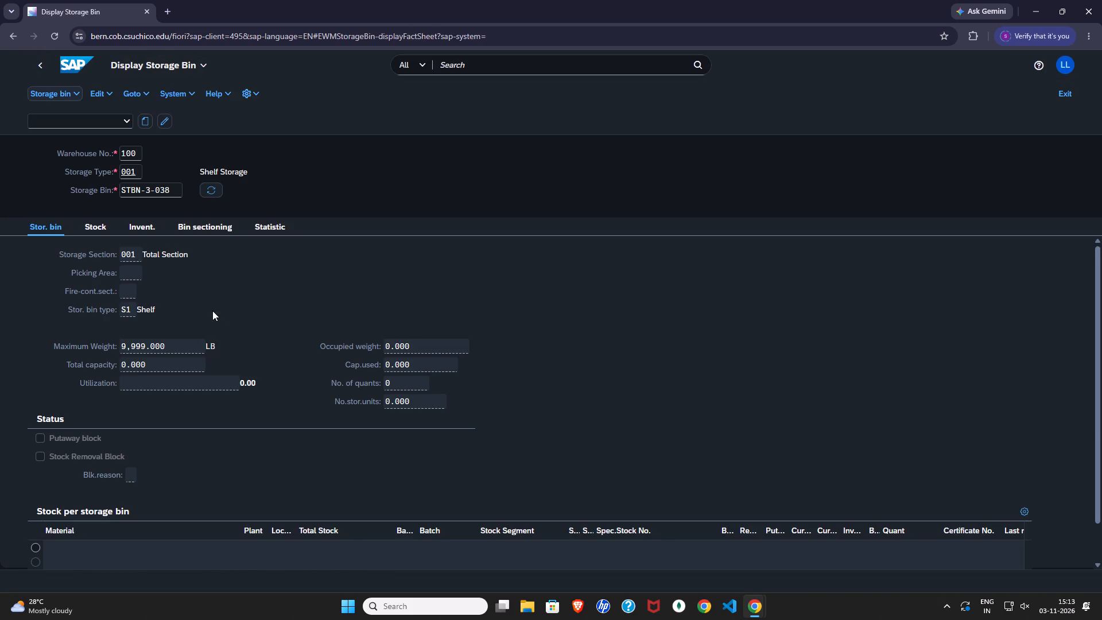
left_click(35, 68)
Run the bin status report for warehouse 100 with storage bin STBN*038, examine the bins' stock, and leave the report.
scroll(260, 414, "down", 1)
left_click(161, 325)
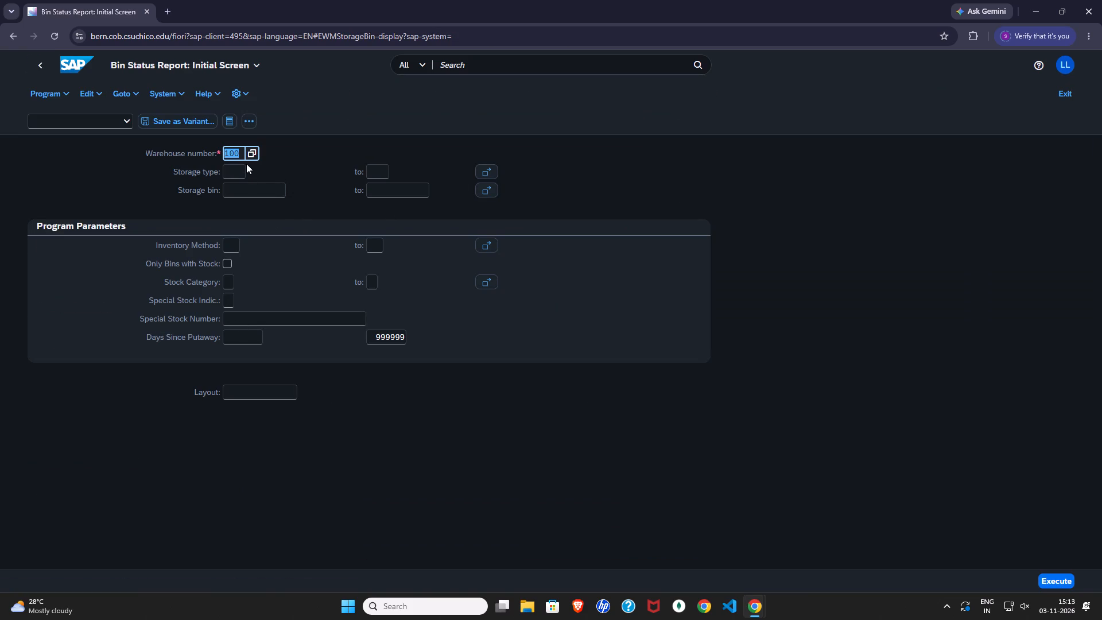
left_click(270, 170)
left_click(251, 196)
type("STB")
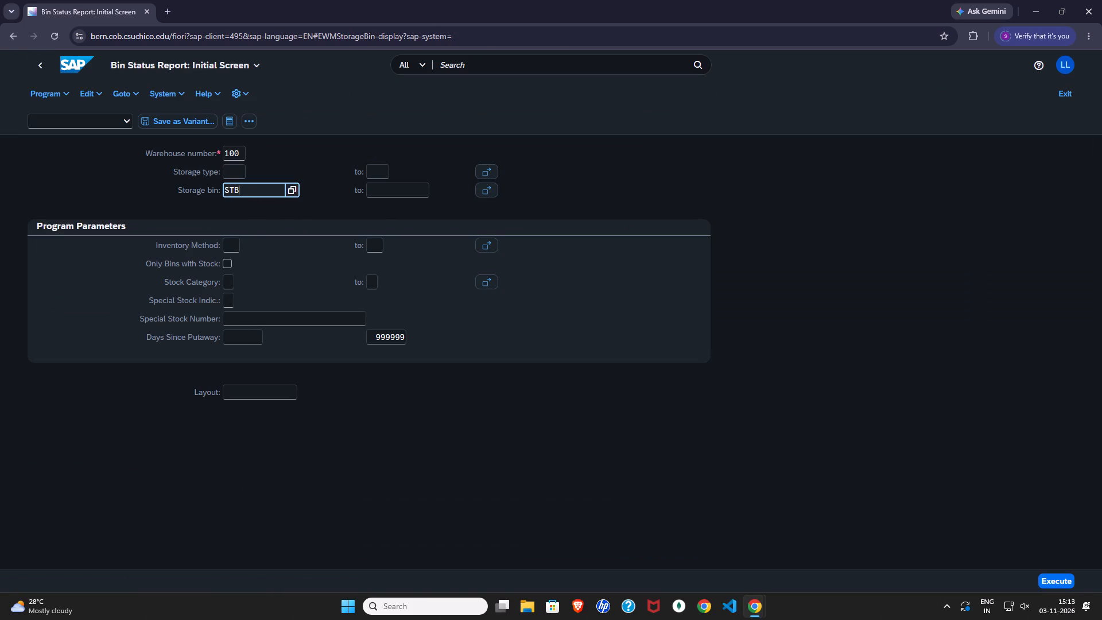
left_click(271, 204)
left_click(1063, 572)
left_click(1063, 577)
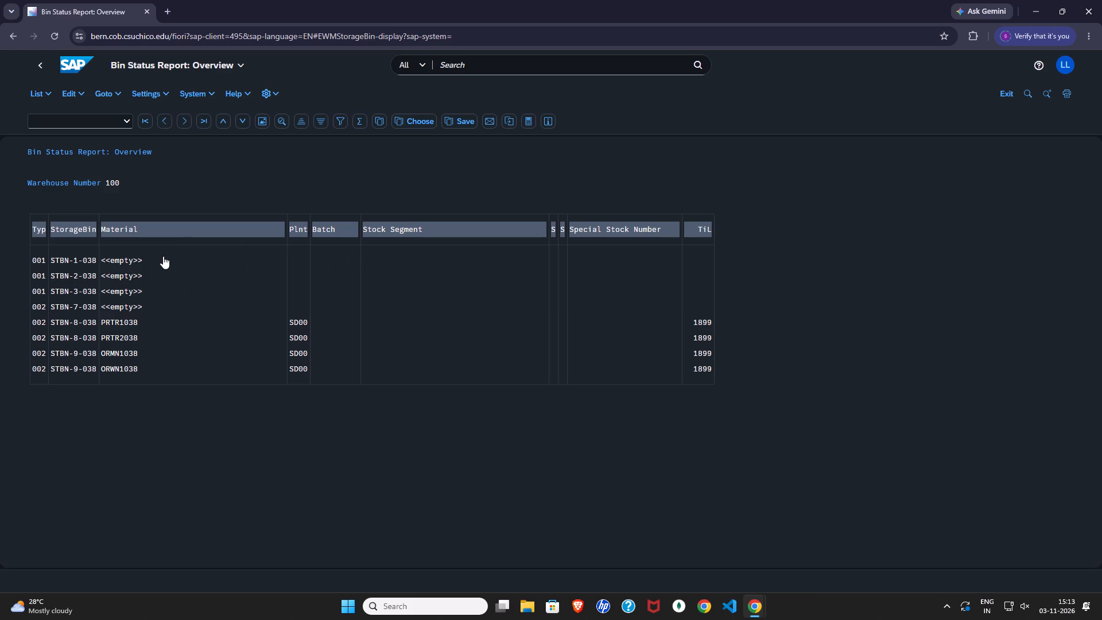
left_click(35, 58)
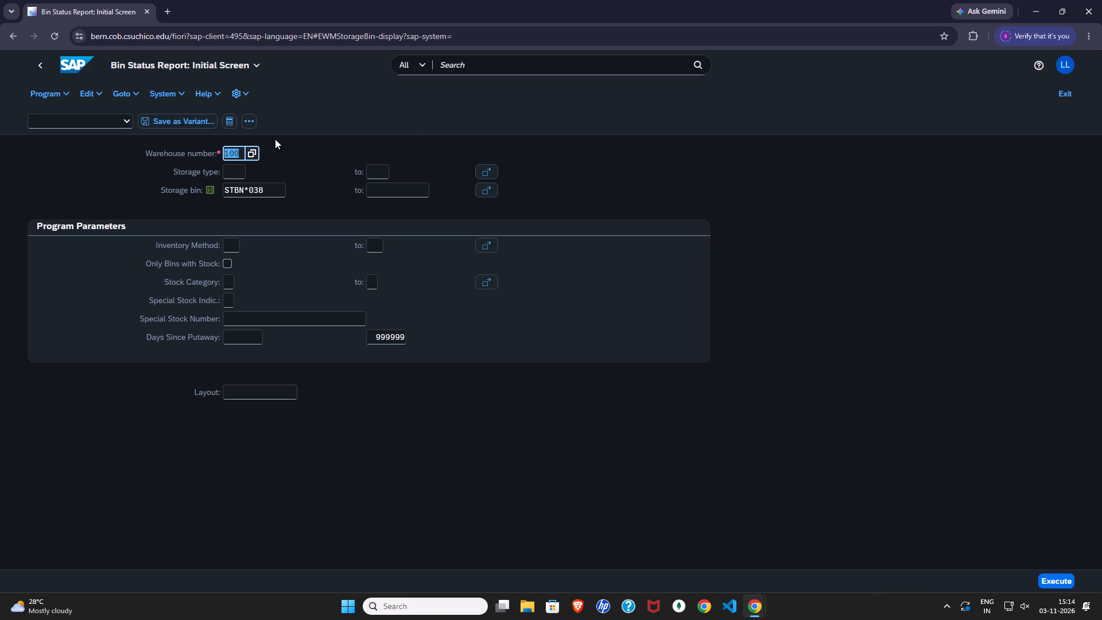
left_click(33, 70)
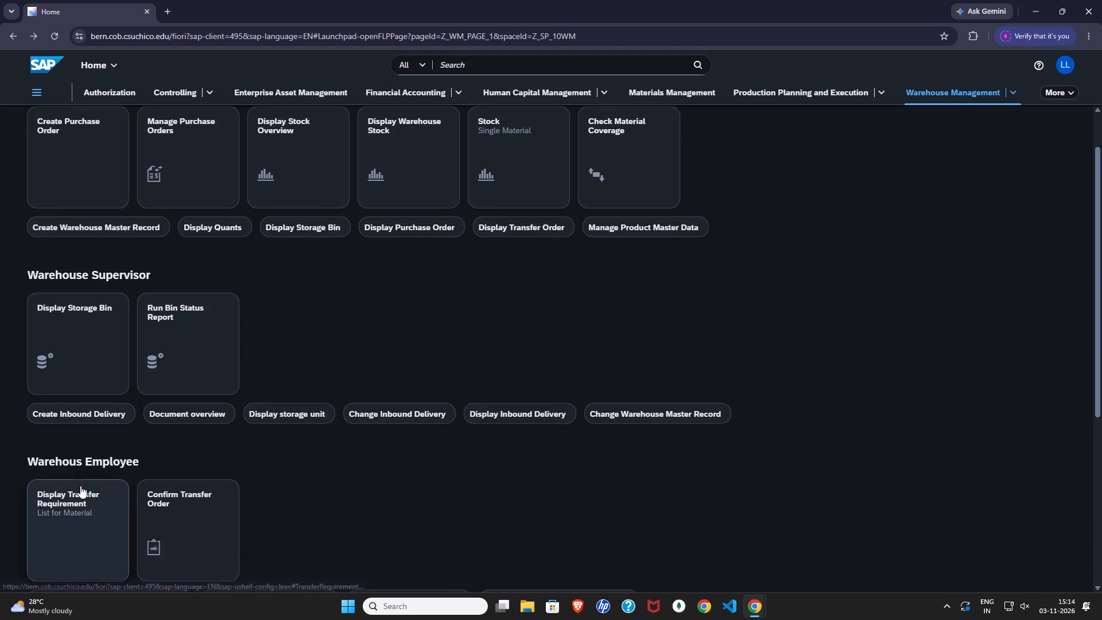
Search for transfer requirements of material DXTR1038 in warehouse 100, plant SD00, with the Processing Complete status.
left_click(80, 486)
left_click(204, 187)
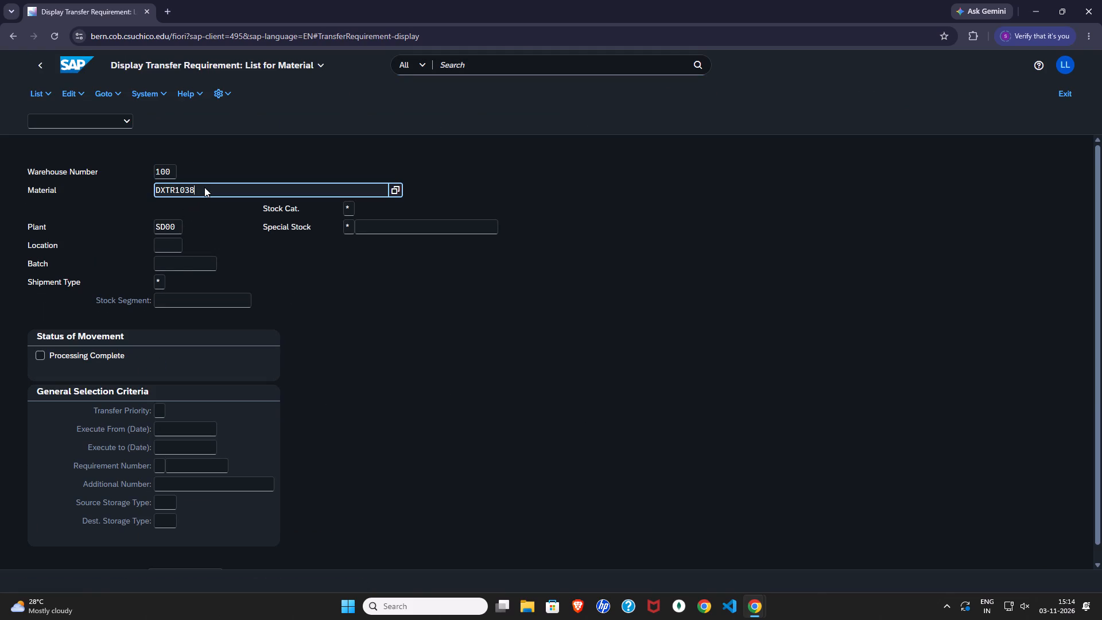
left_click(41, 357)
key("Return")
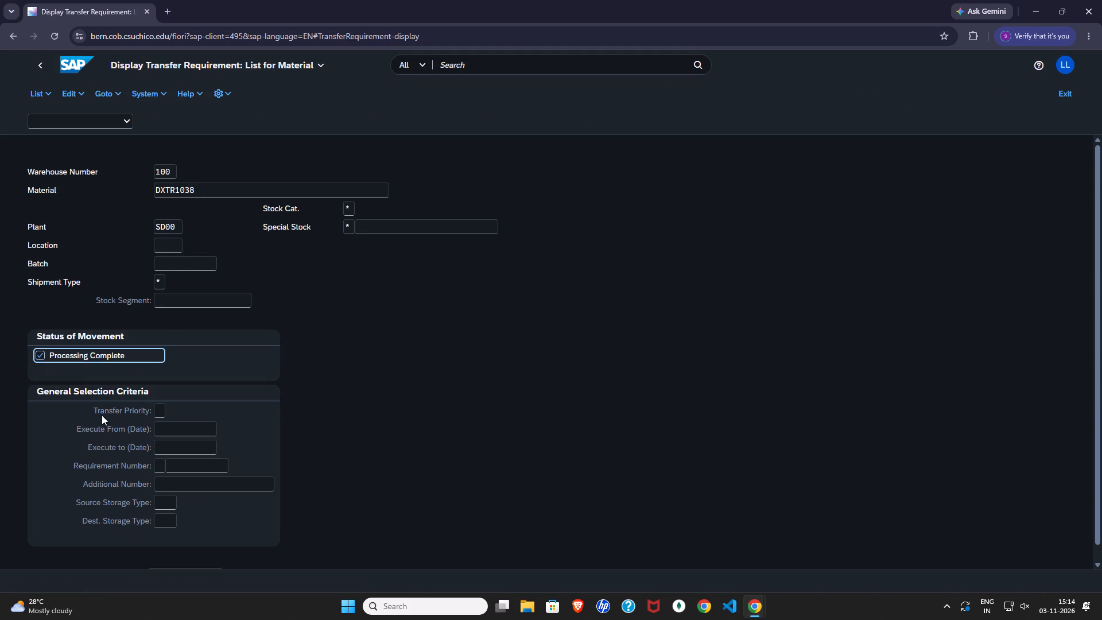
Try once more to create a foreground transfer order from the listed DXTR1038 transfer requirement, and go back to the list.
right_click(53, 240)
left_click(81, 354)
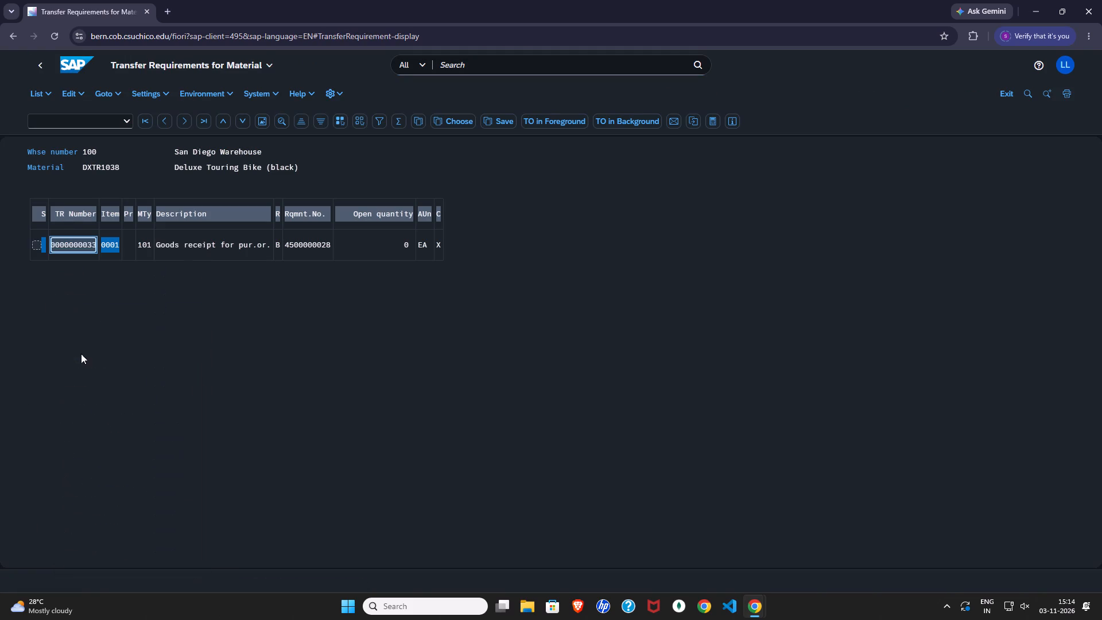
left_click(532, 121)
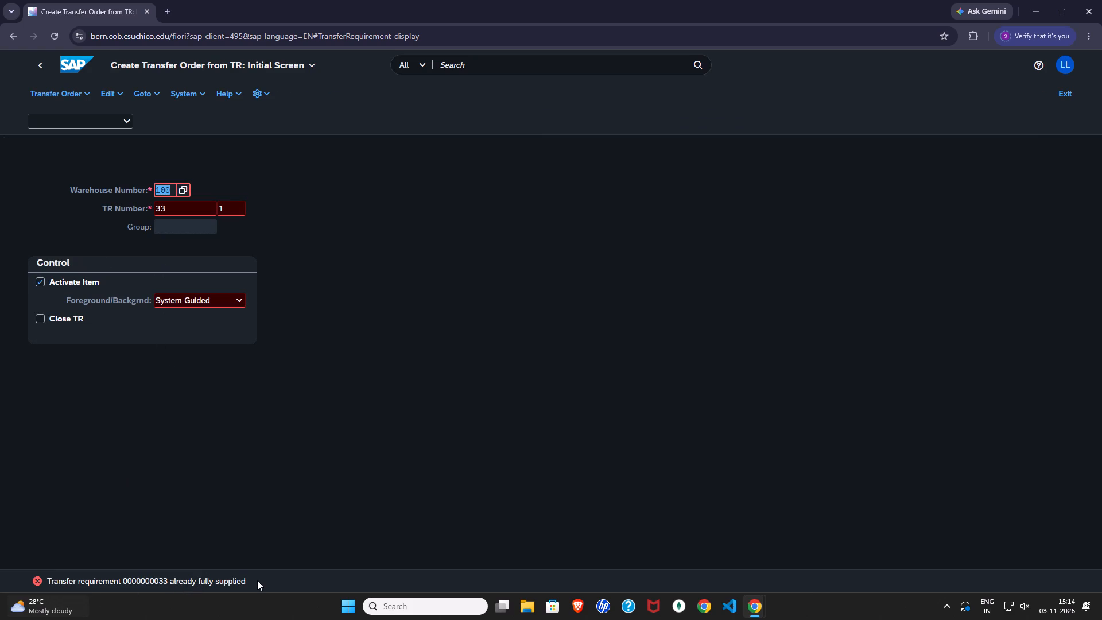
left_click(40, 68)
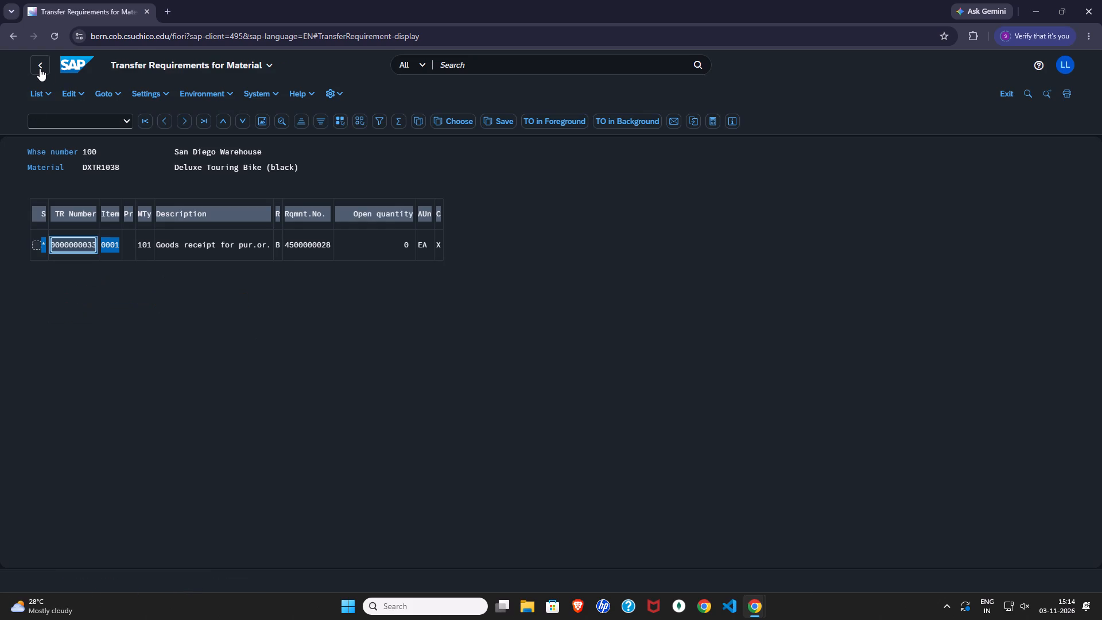
Leave the transfer requirement list and return to the Warehouse Management page.
left_click(73, 67)
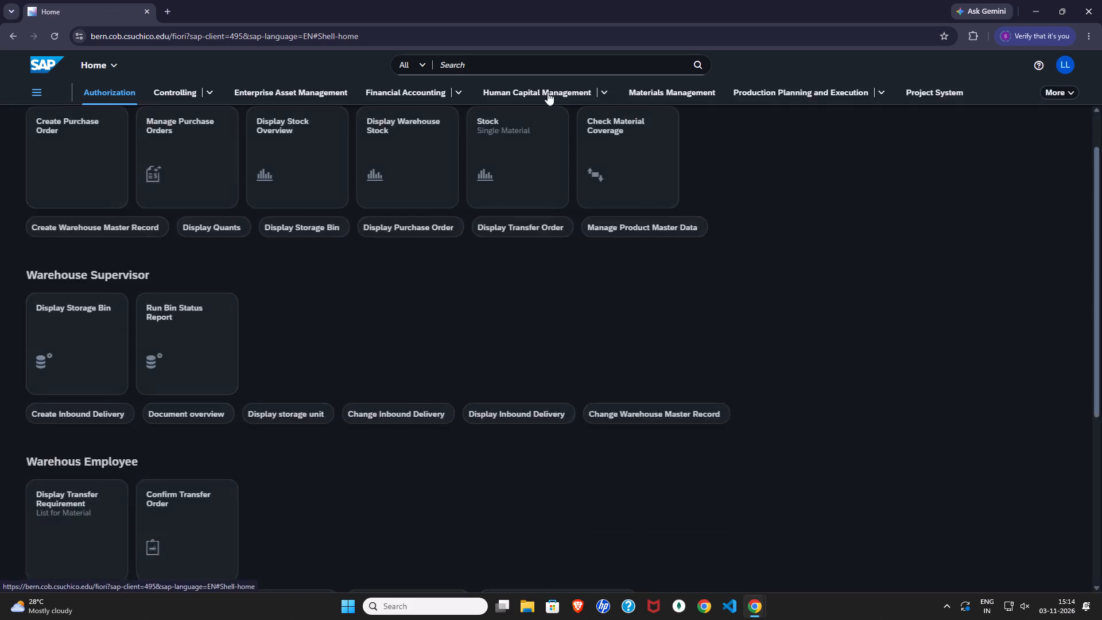
left_click(1045, 88)
left_click(1002, 189)
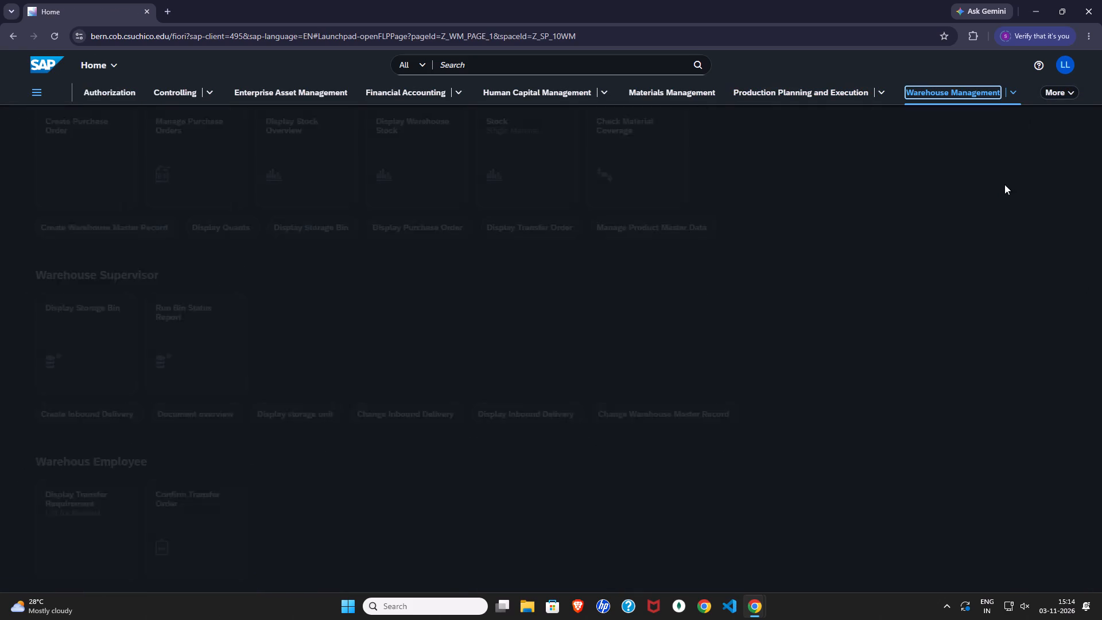
left_click(1057, 86)
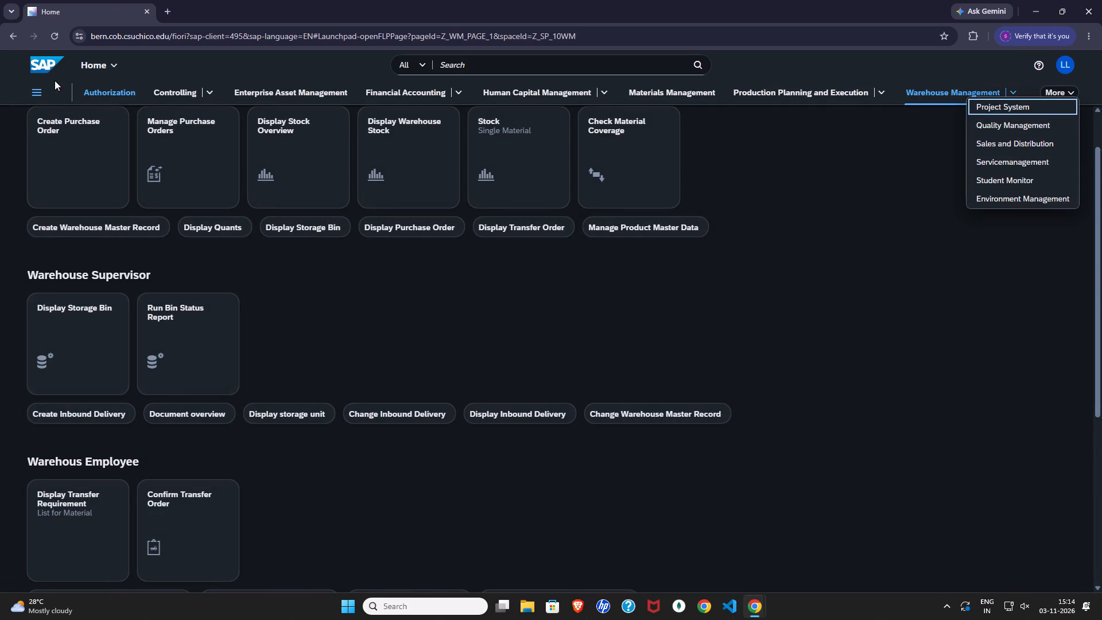
left_click(4, 37)
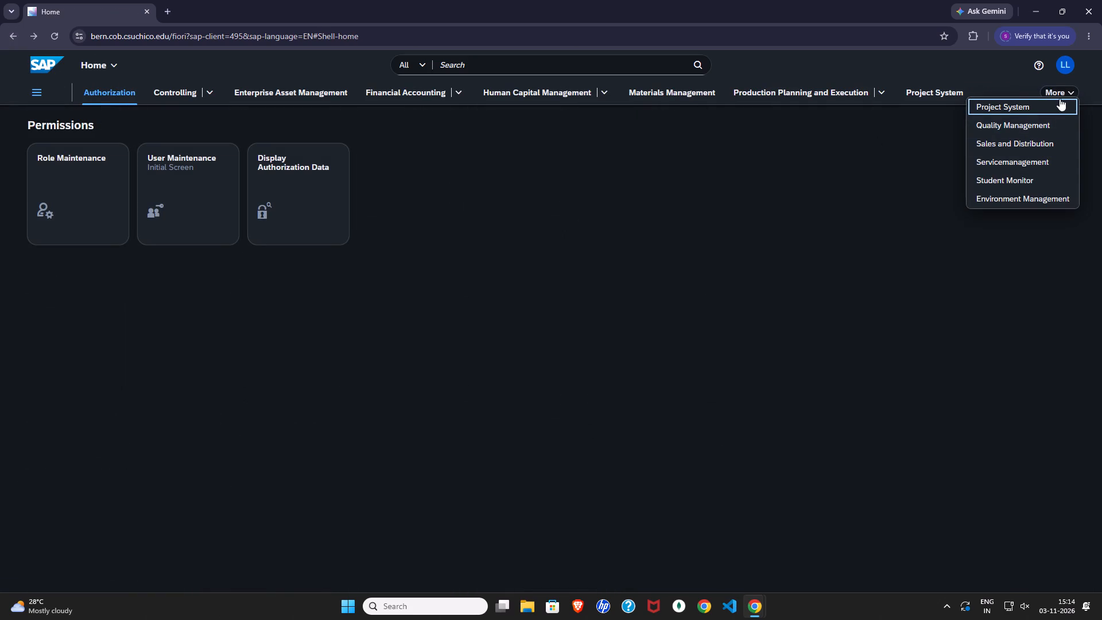
left_click(1061, 89)
left_click(1016, 183)
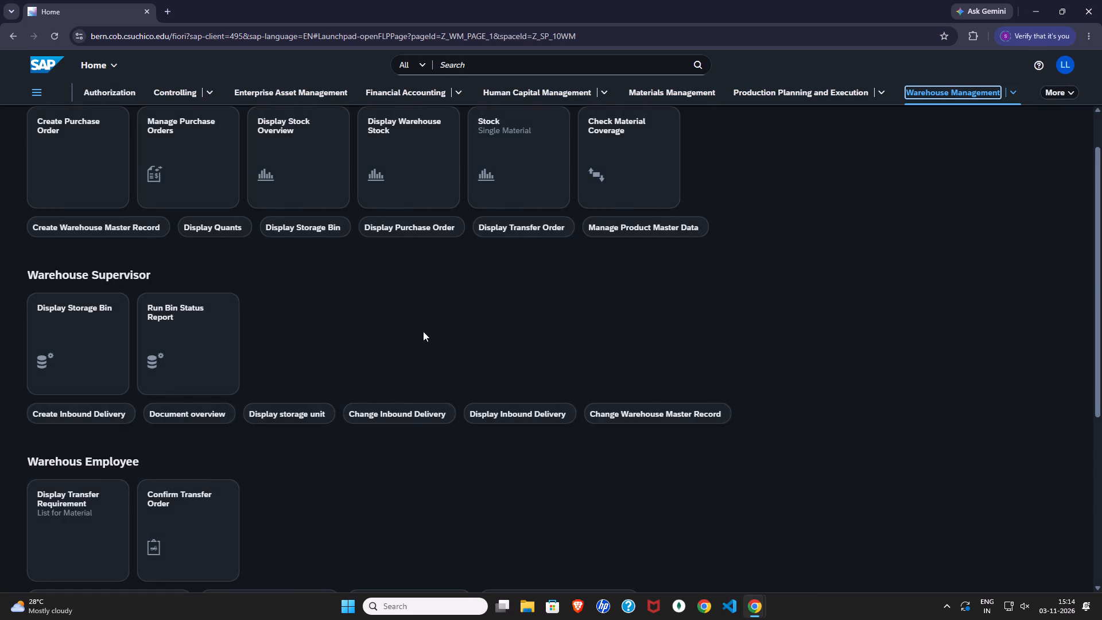
scroll(407, 350, "up", 6)
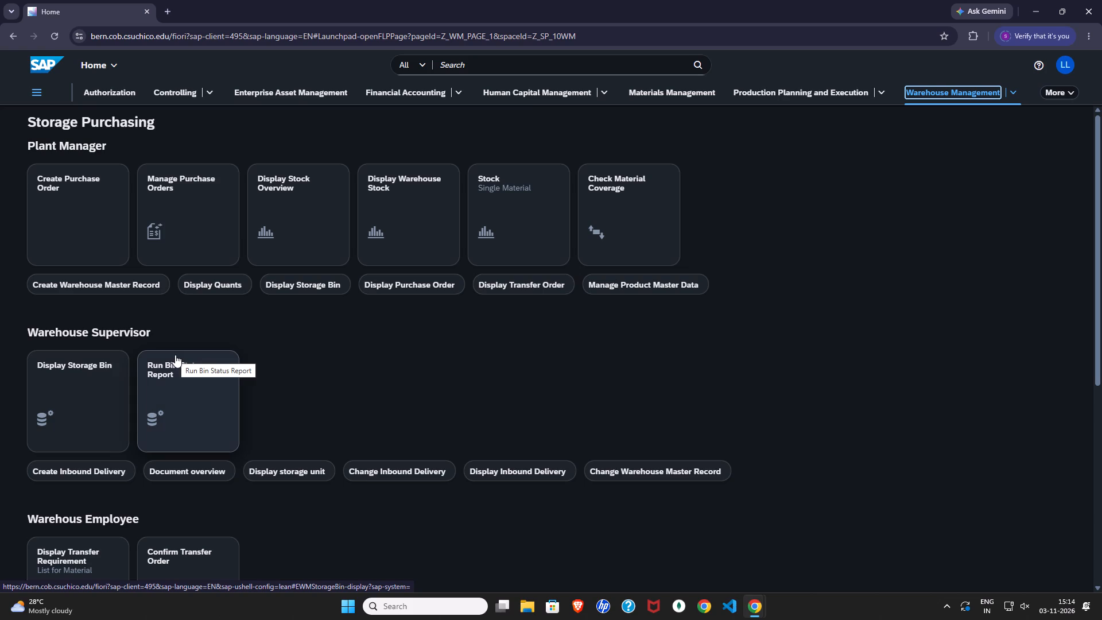
Display storage bin STBN-3-038 in warehouse 100 with storage type 002 Pallet Storage, examine its stock, and return to the Warehouse Management page.
left_click(98, 392)
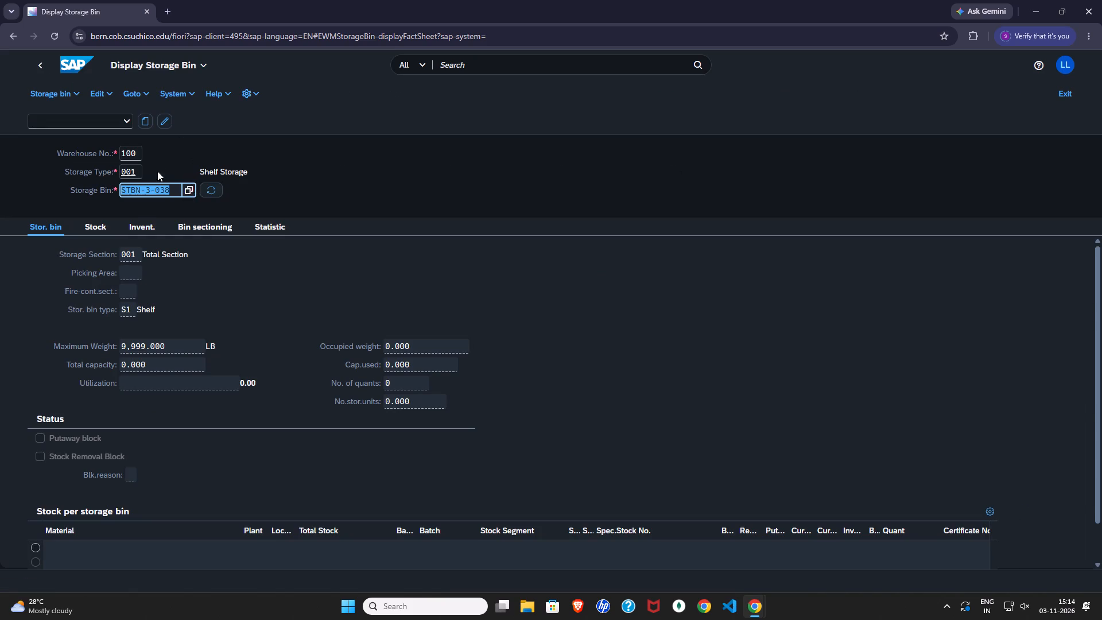
left_click(148, 162)
left_click(127, 176)
left_click(143, 174)
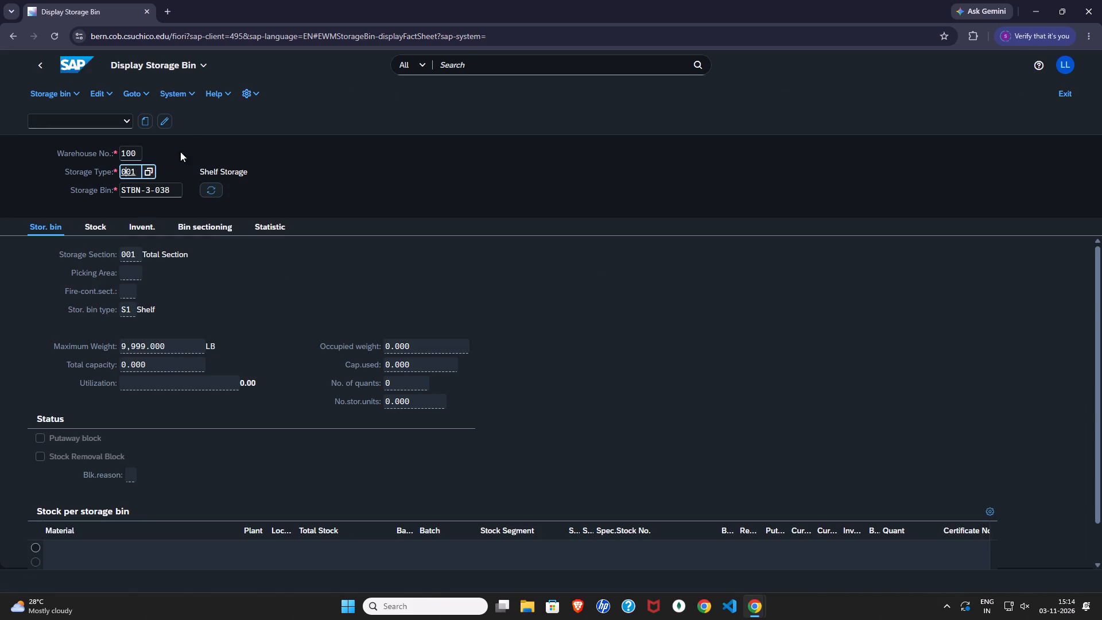
left_click(401, 320)
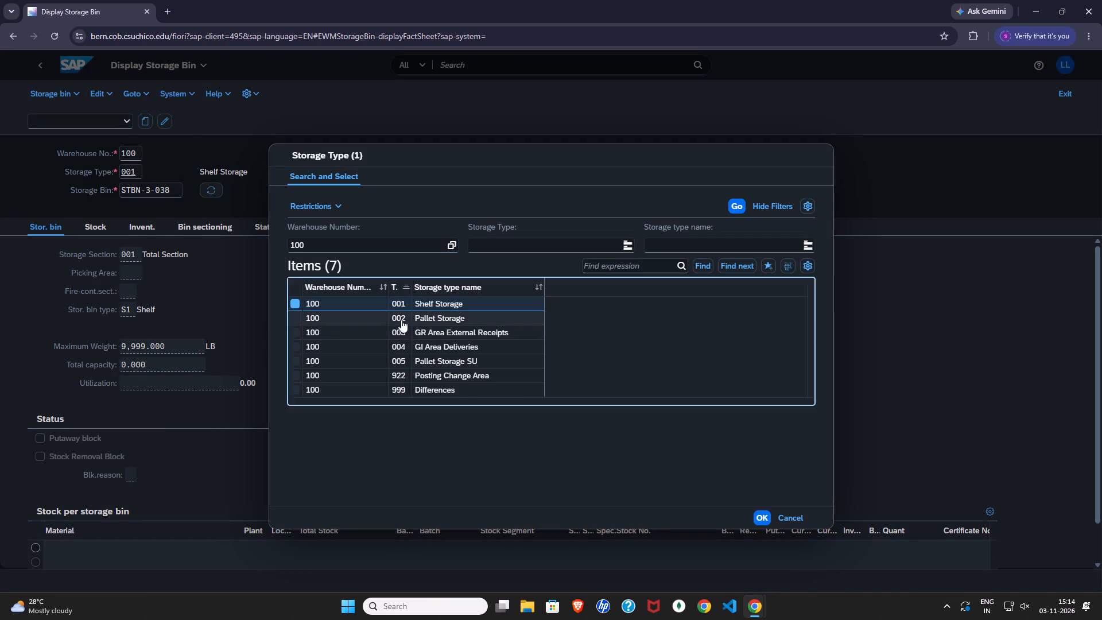
left_click(761, 518)
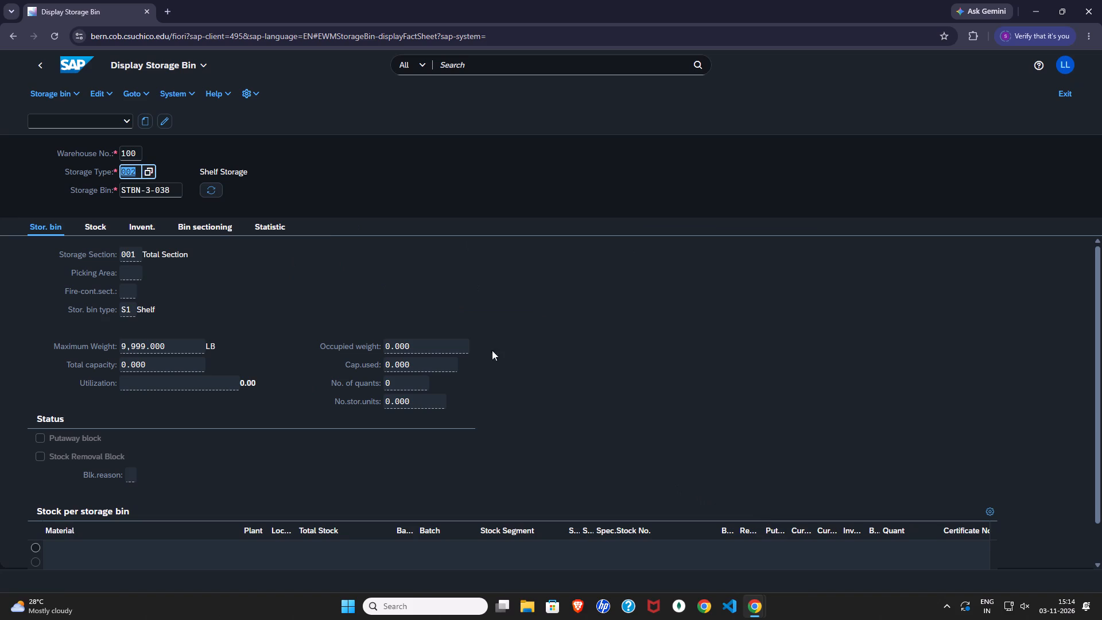
left_click(311, 197)
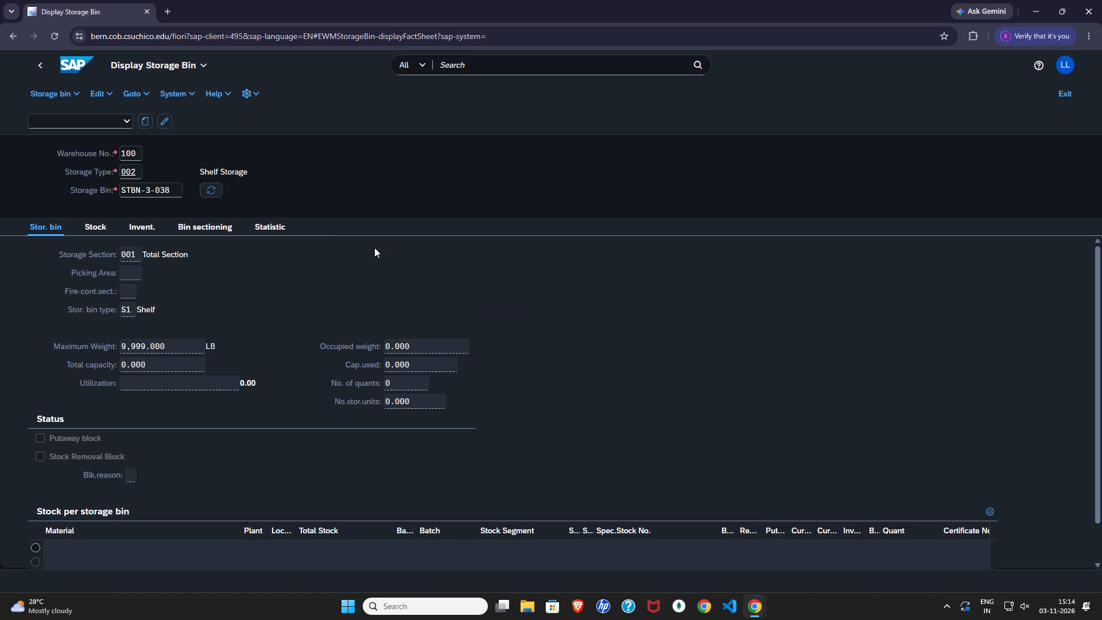
key("Return")
key("Return")
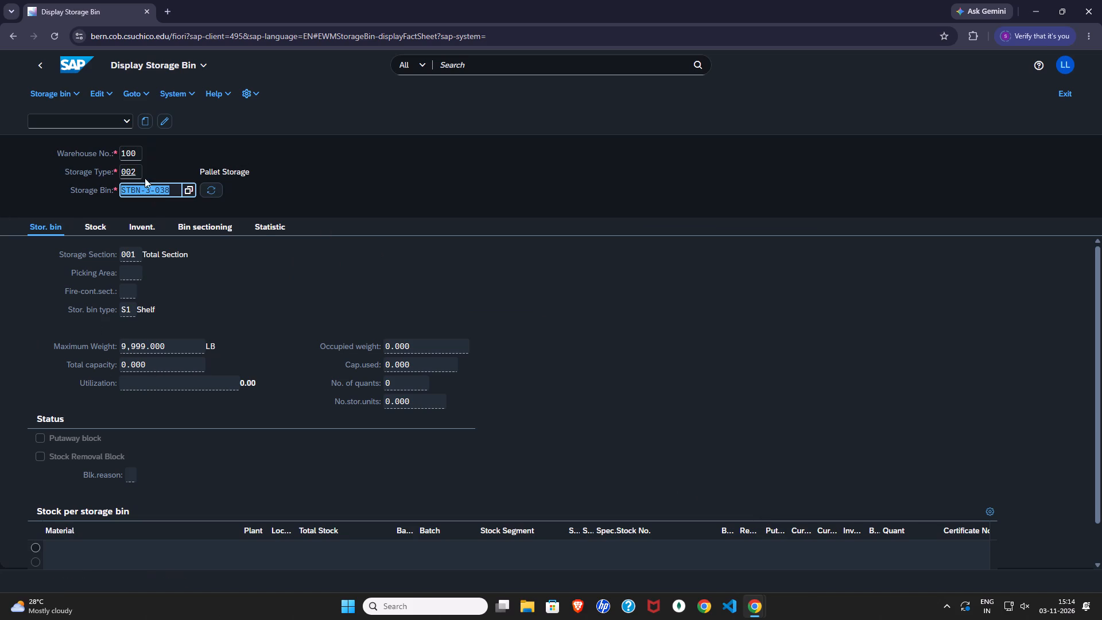
key("Return")
left_click(339, 199)
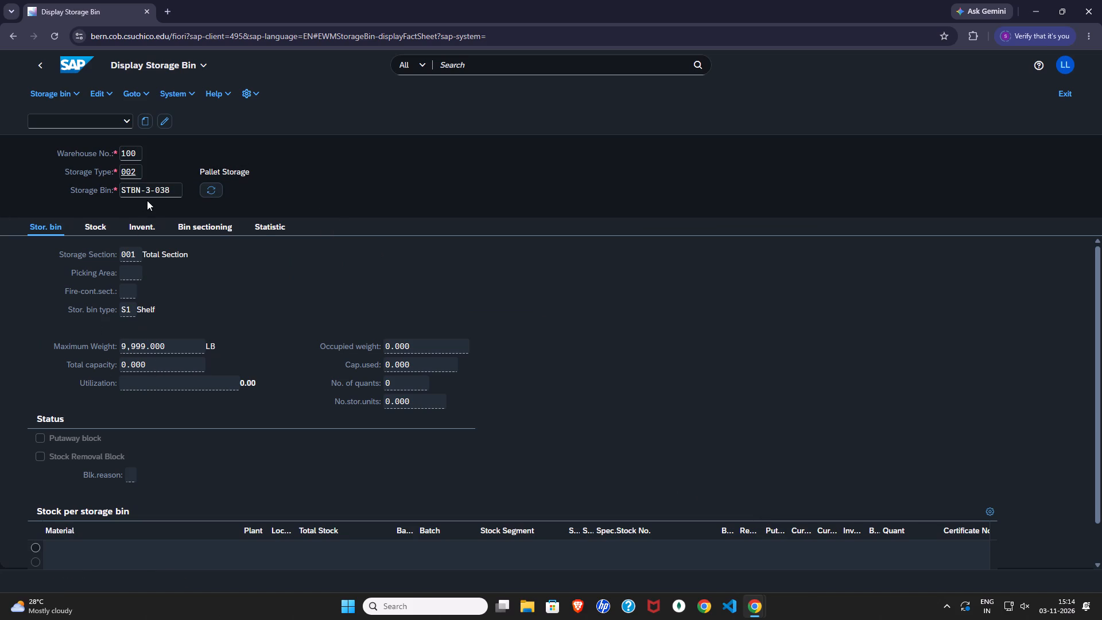
scroll(311, 211, "down", 3)
left_click(34, 64)
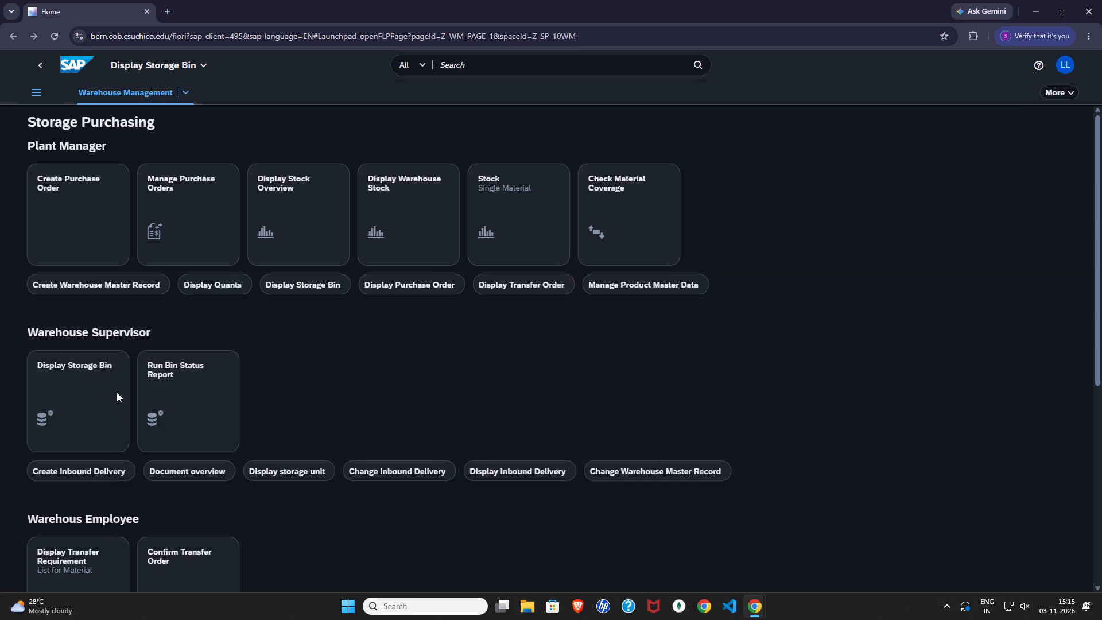
Search for transfer requirements of material DXTR1038 in warehouse 100, plant SD00, with the Processing Complete status.
scroll(104, 420, "down", 2)
left_click(99, 470)
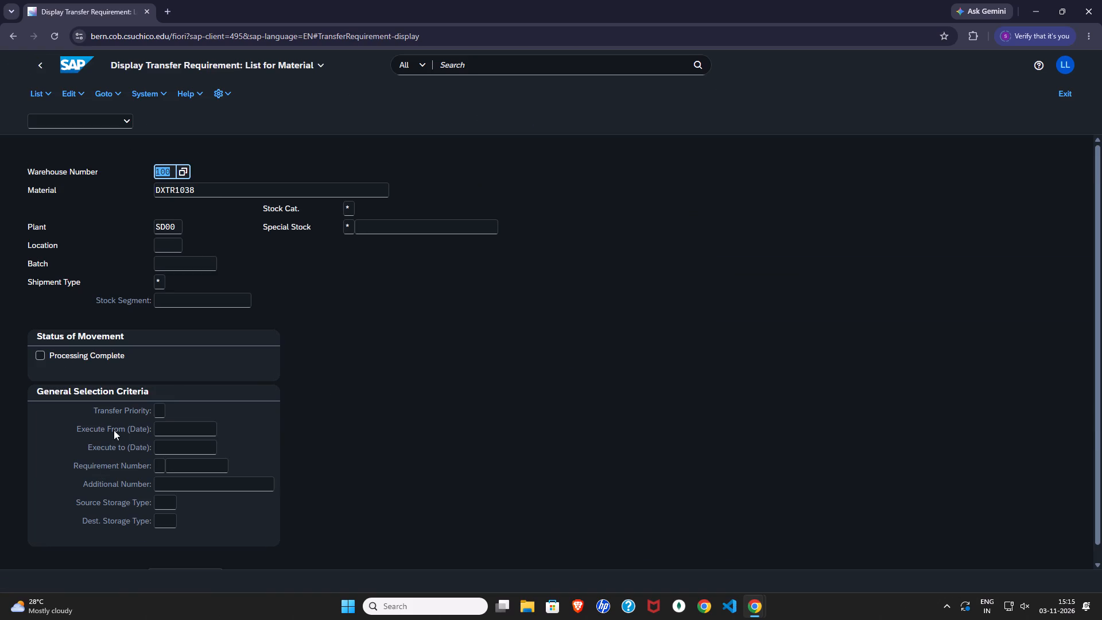
left_click(224, 223)
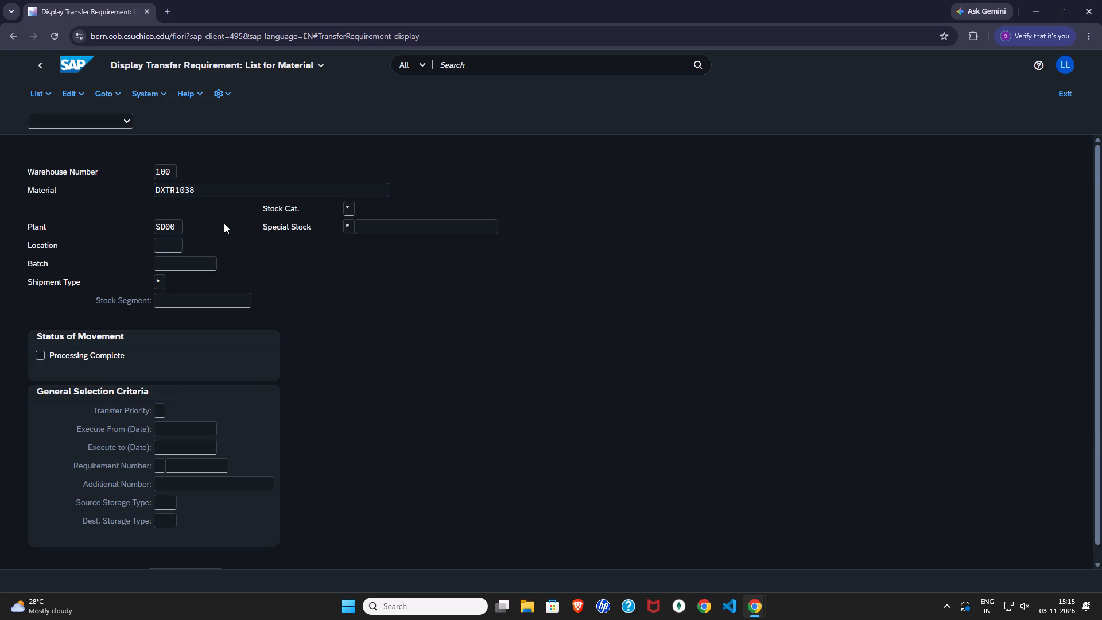
left_click(65, 362)
key("Return")
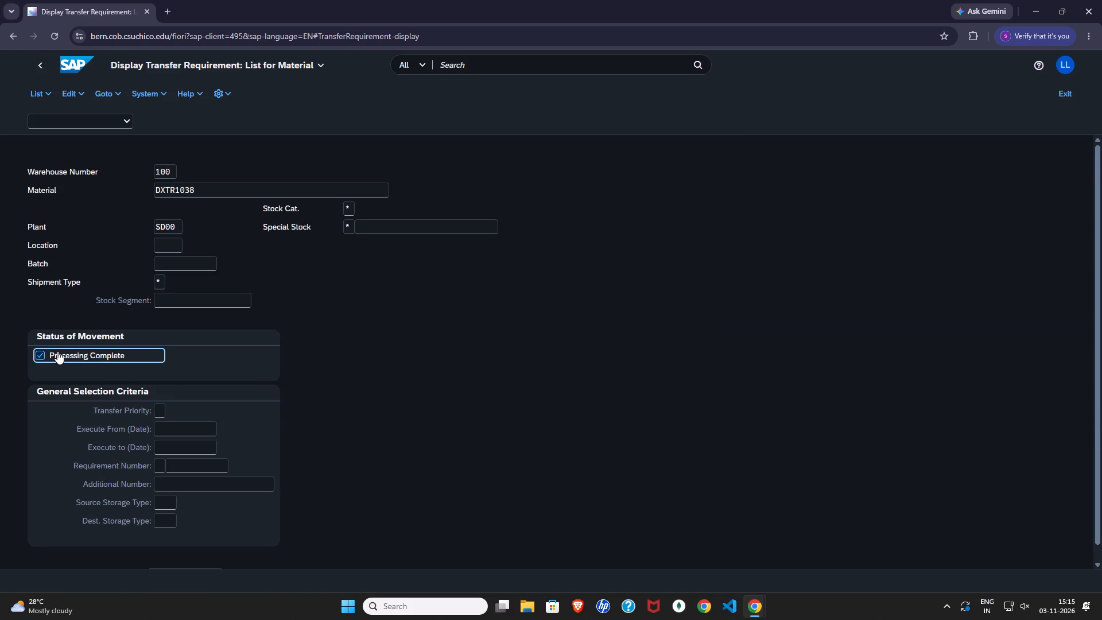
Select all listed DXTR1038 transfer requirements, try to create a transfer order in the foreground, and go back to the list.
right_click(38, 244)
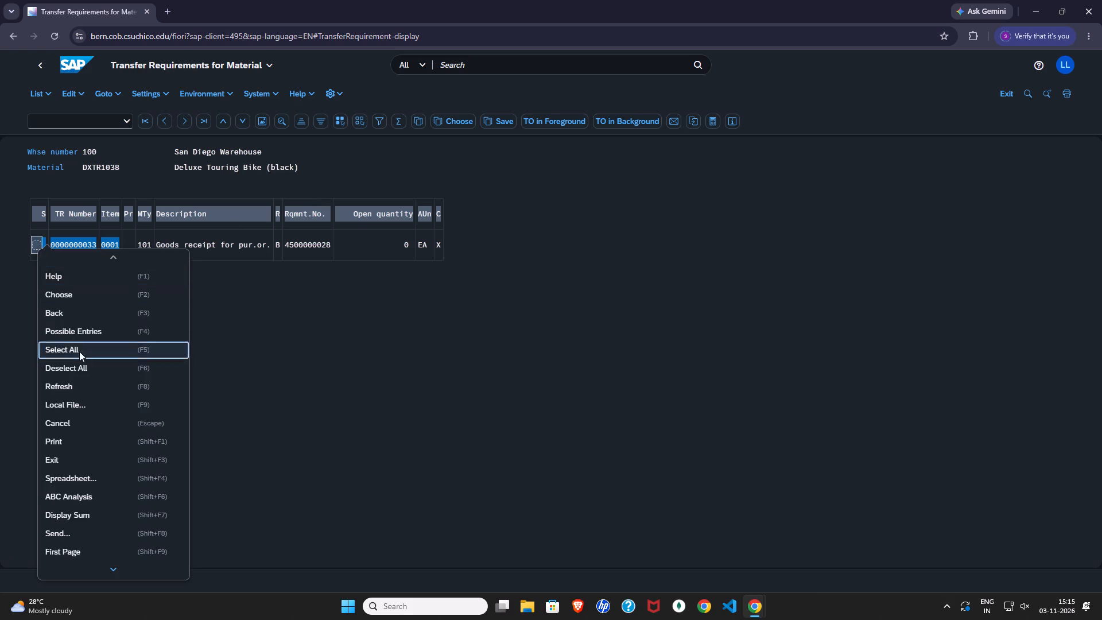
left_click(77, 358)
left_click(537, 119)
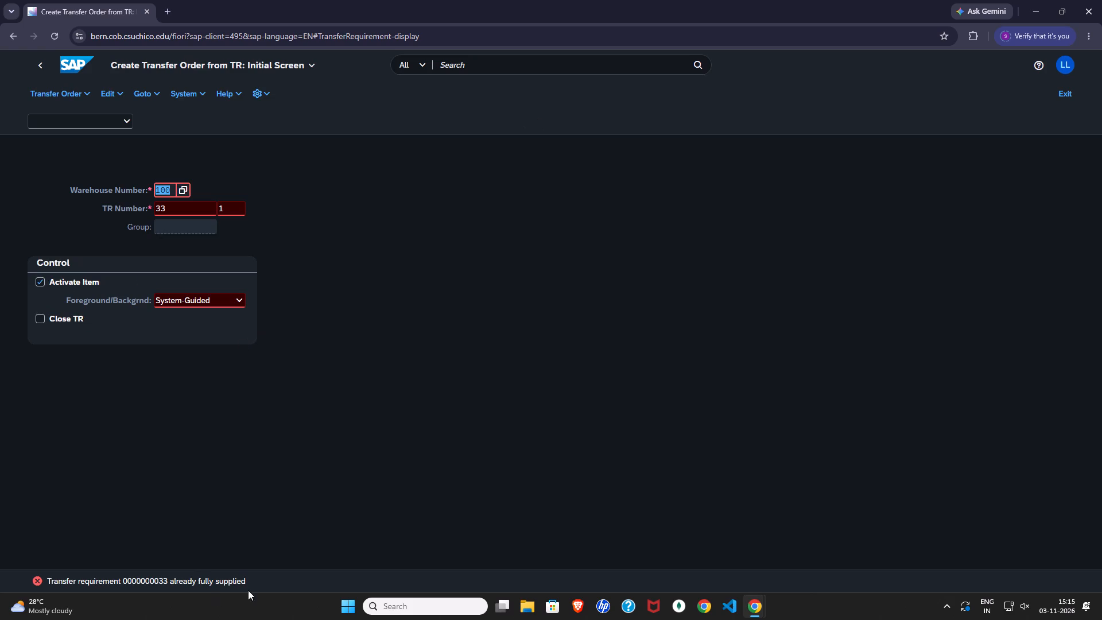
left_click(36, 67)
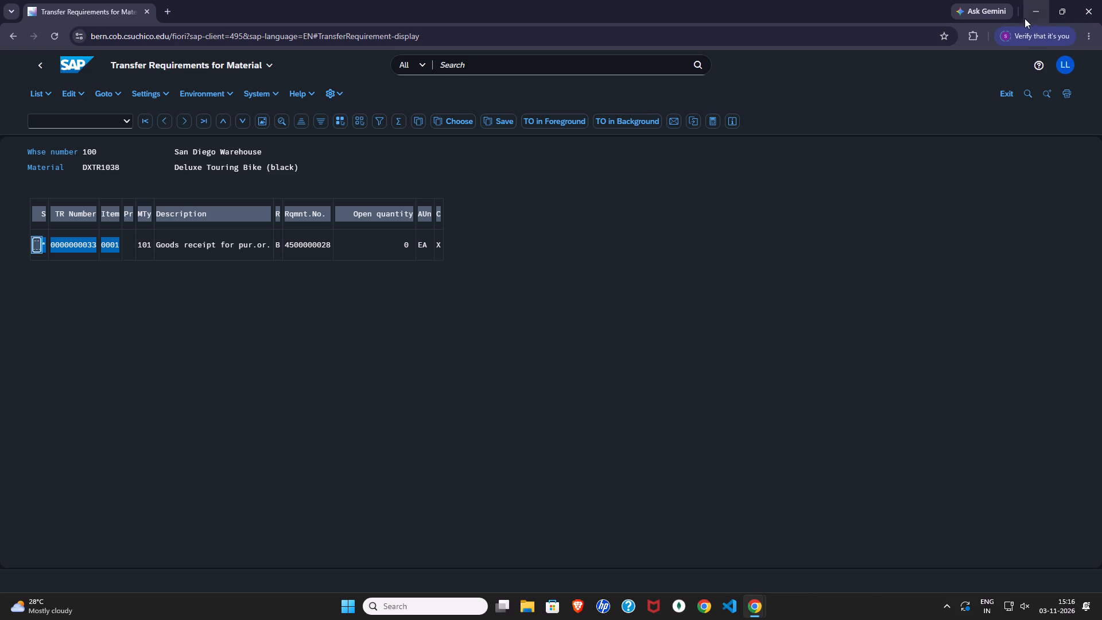
Close the browser window and return to the desktop.
left_click(1101, 0)
left_click(1101, 0)
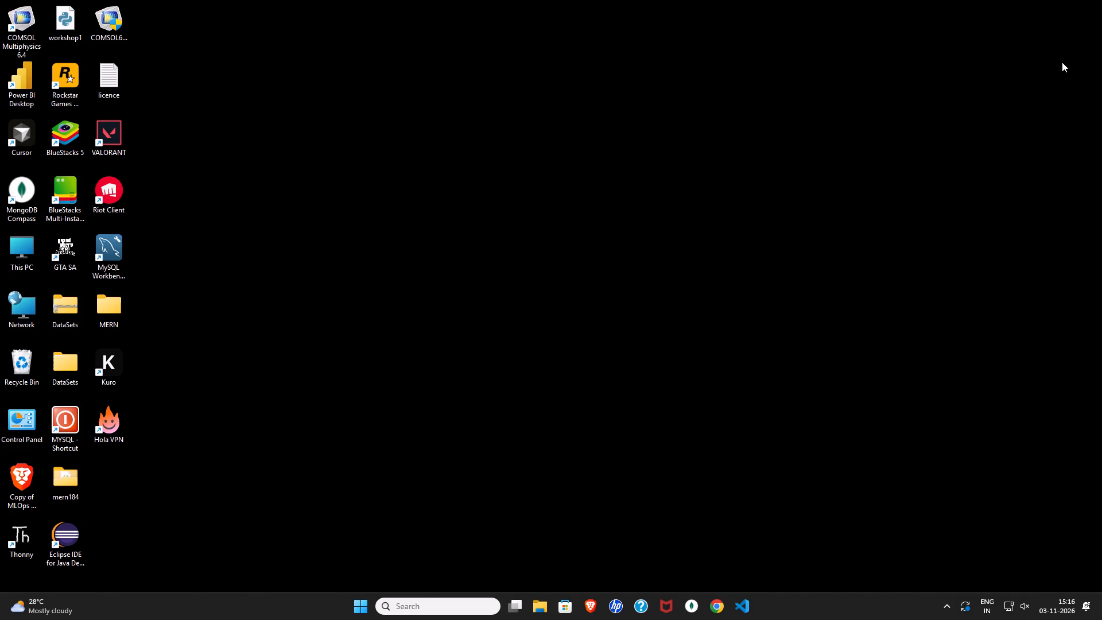
left_click(751, 314)
Open the computer's power options.
left_click(367, 595)
left_click(762, 563)
left_click(752, 562)
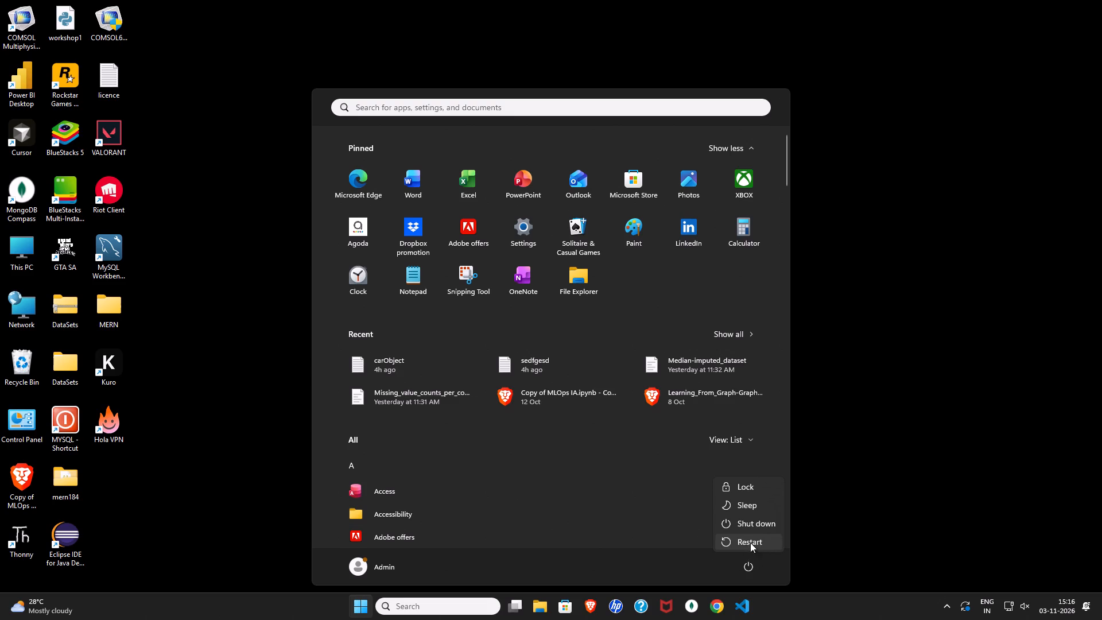